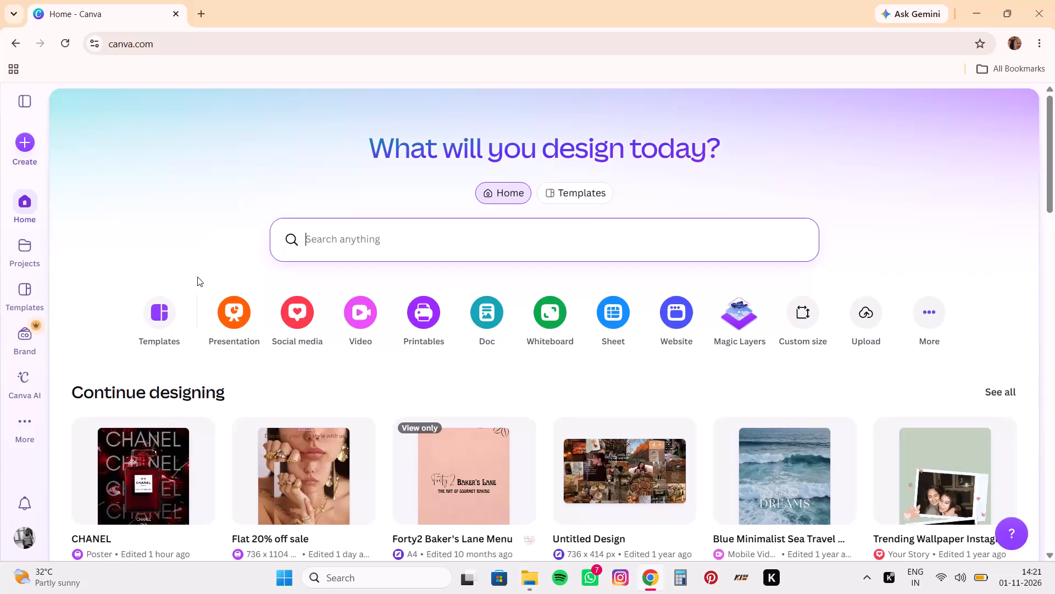
Find the Poster template category and create a blank poster design from it.
scroll(279, 410, down, 7)
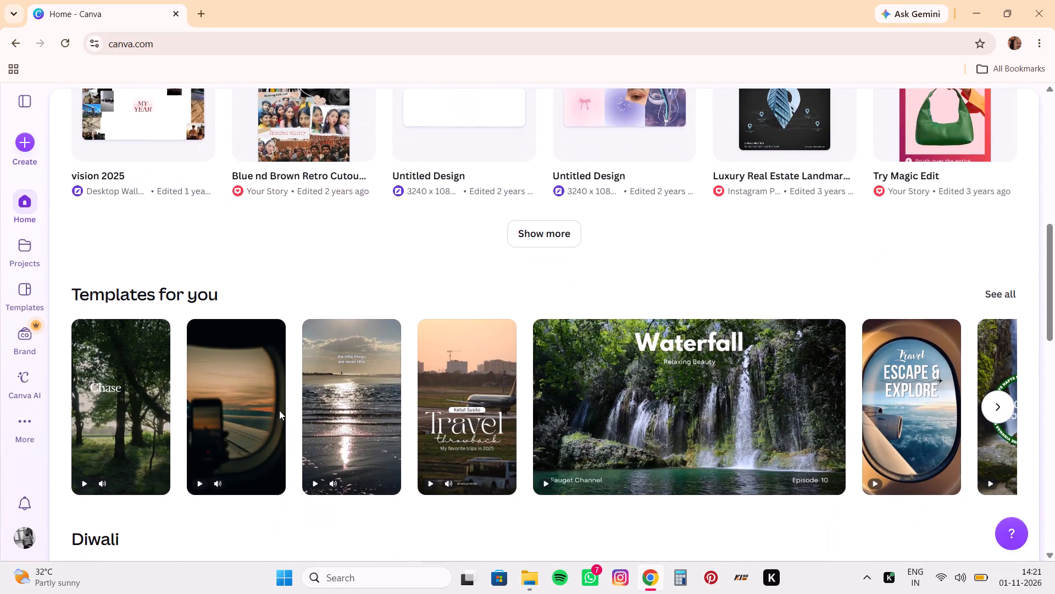
scroll(279, 410, down, 4)
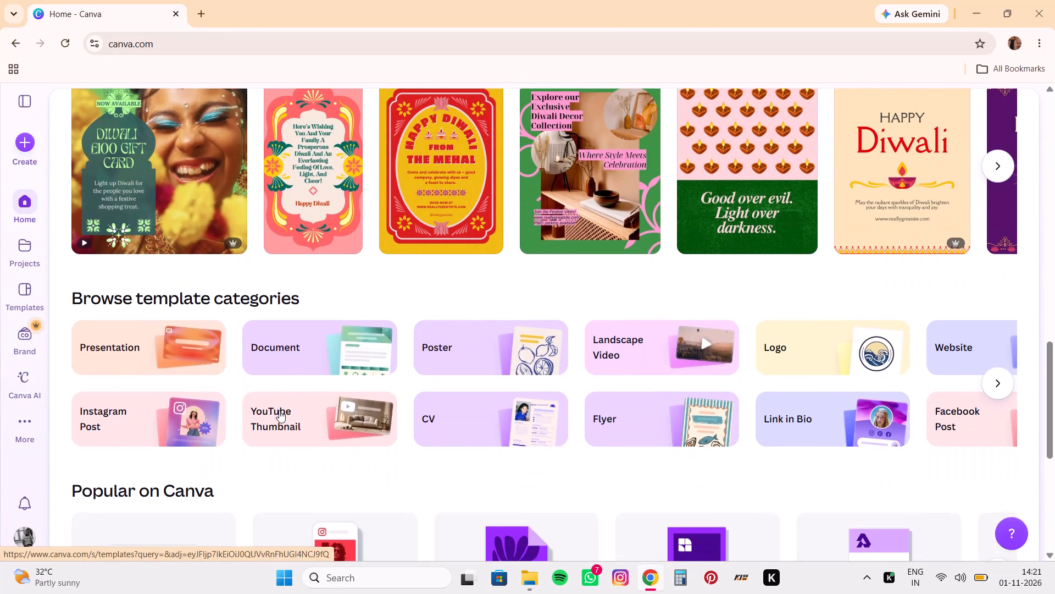
scroll(279, 410, down, 1)
click(436, 350)
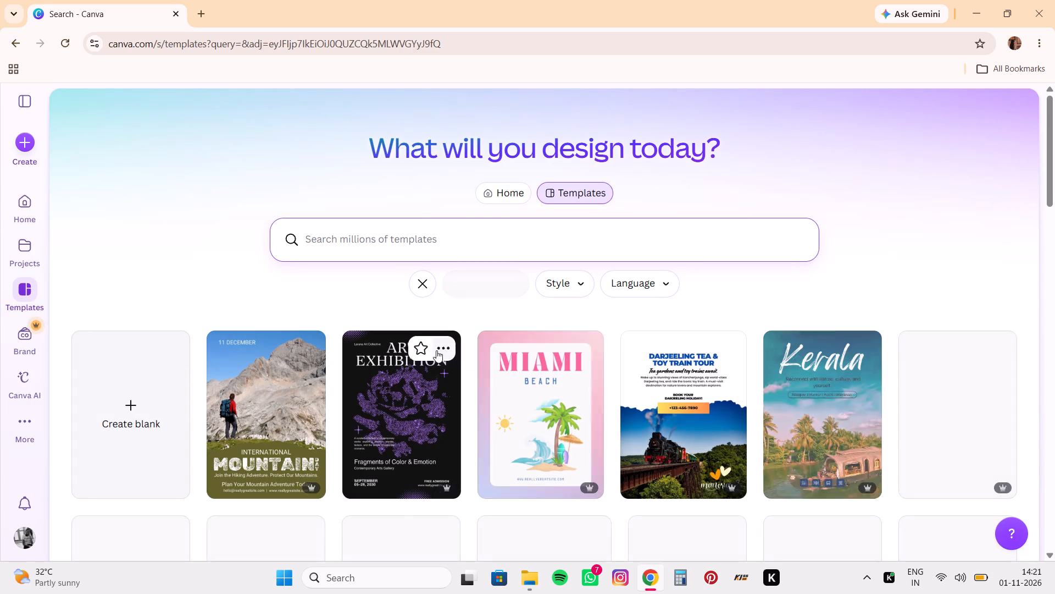
click(156, 408)
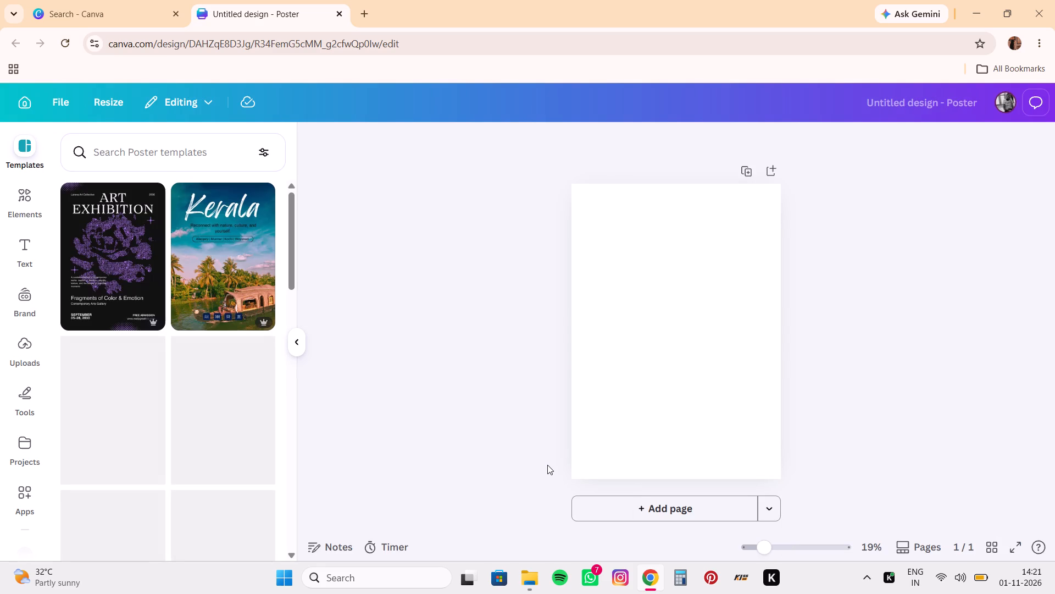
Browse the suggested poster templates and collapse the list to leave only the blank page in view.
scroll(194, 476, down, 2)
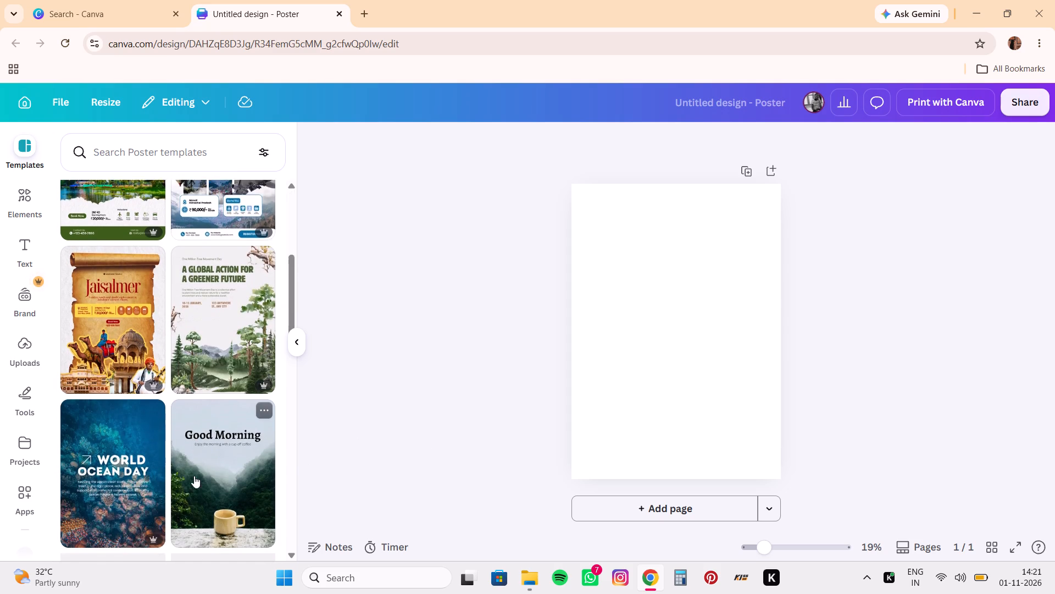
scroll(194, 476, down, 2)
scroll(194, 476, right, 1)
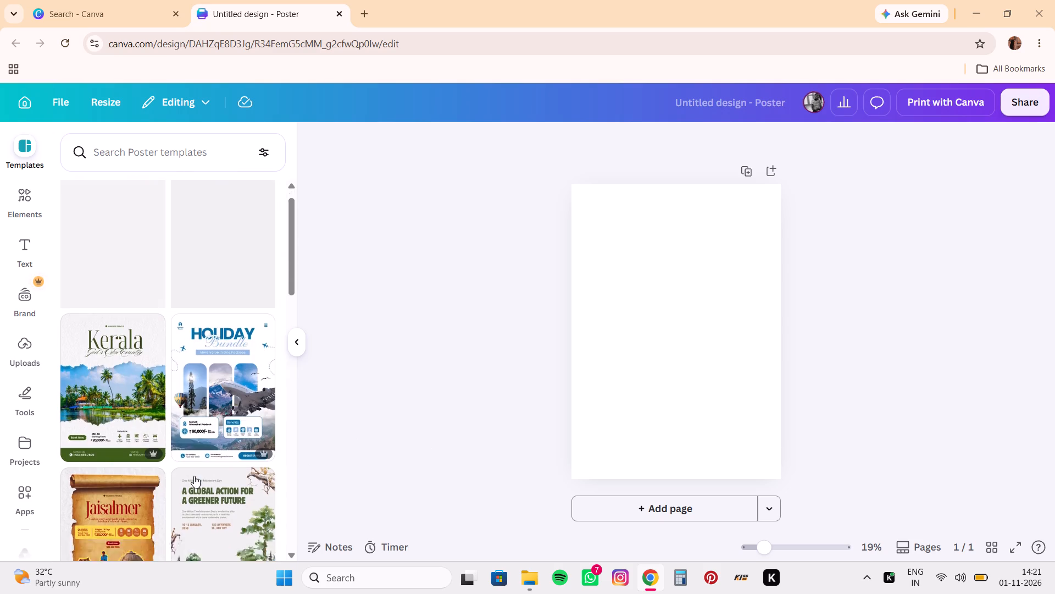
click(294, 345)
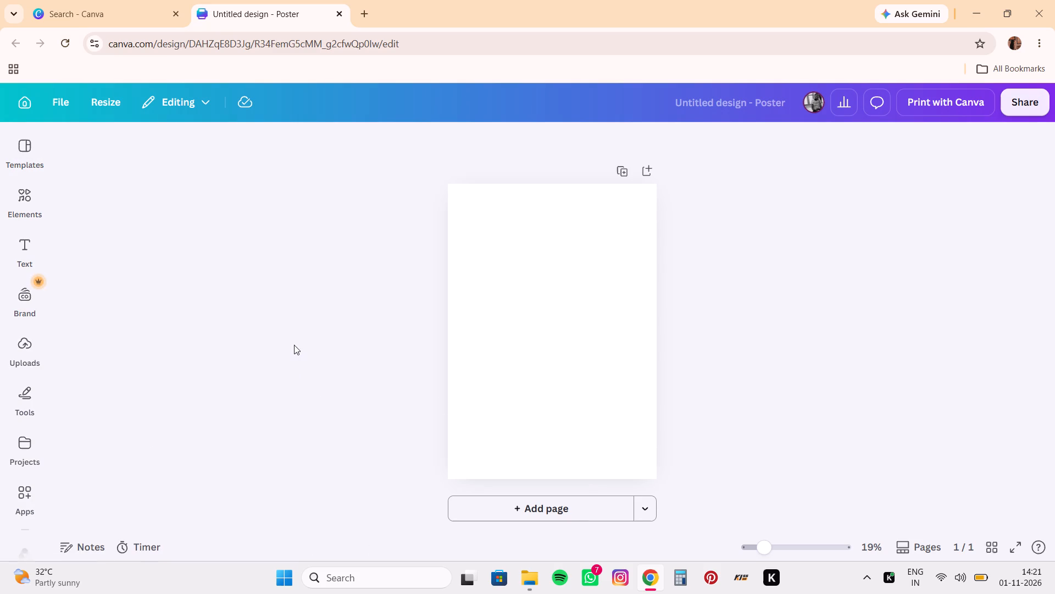
Switch to Pinterest, open the profile's Template inspo board and download the levitating coffee beans image.
click(710, 584)
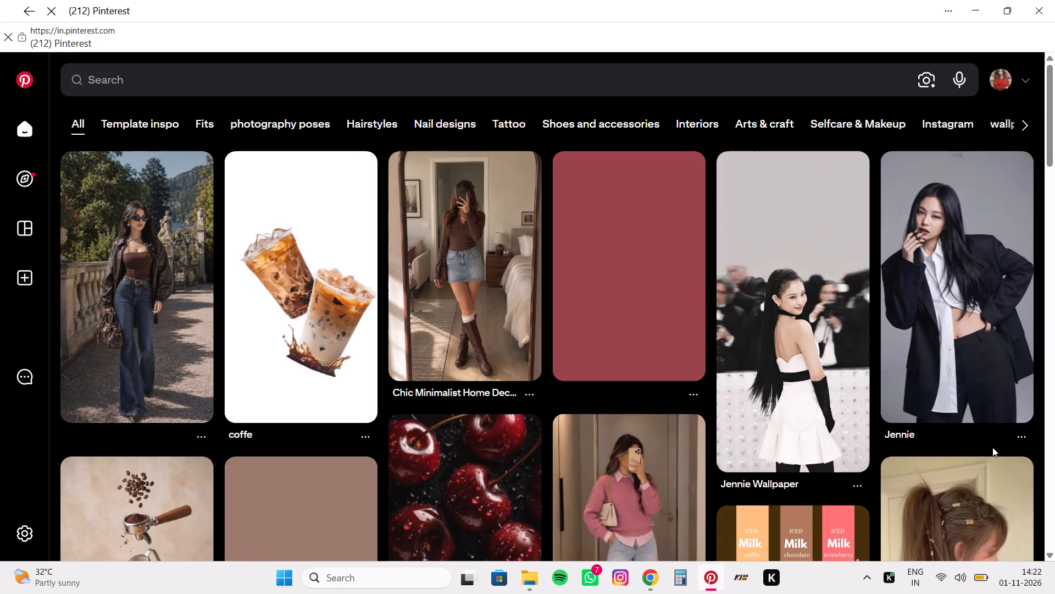
click(1002, 80)
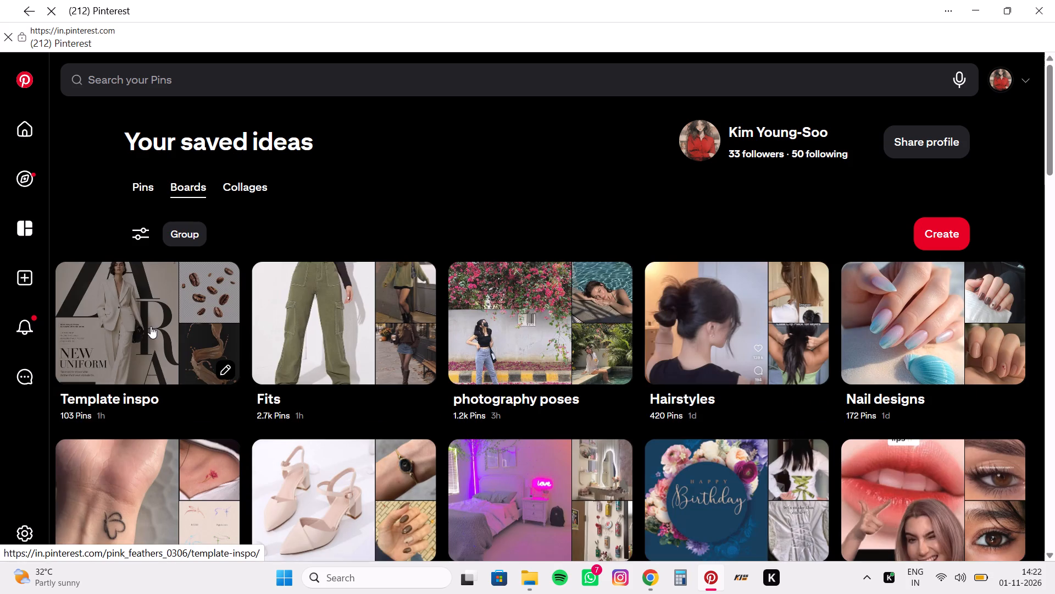
click(151, 326)
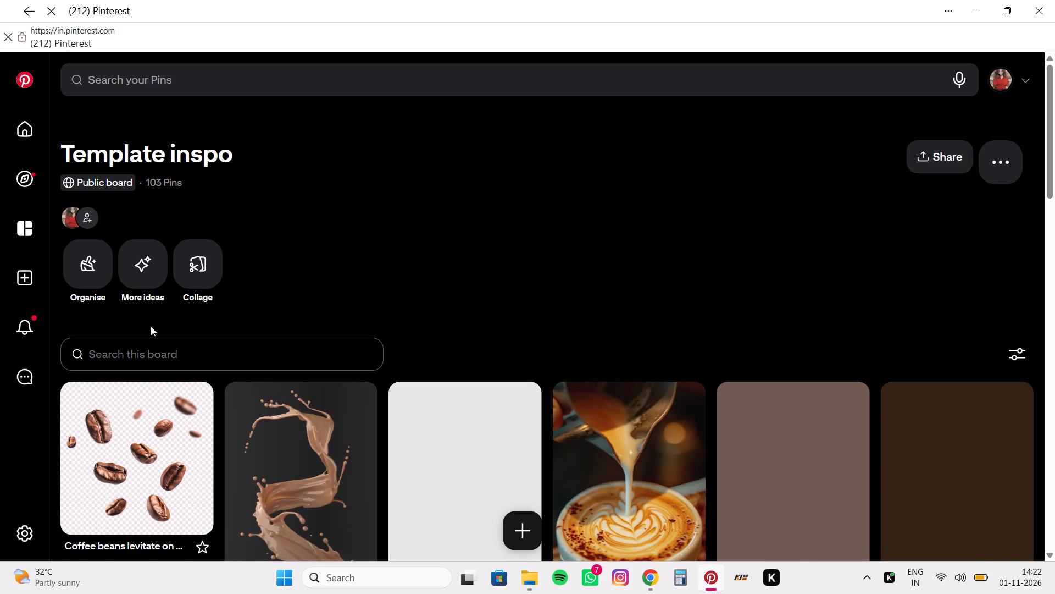
scroll(151, 326, down, 3)
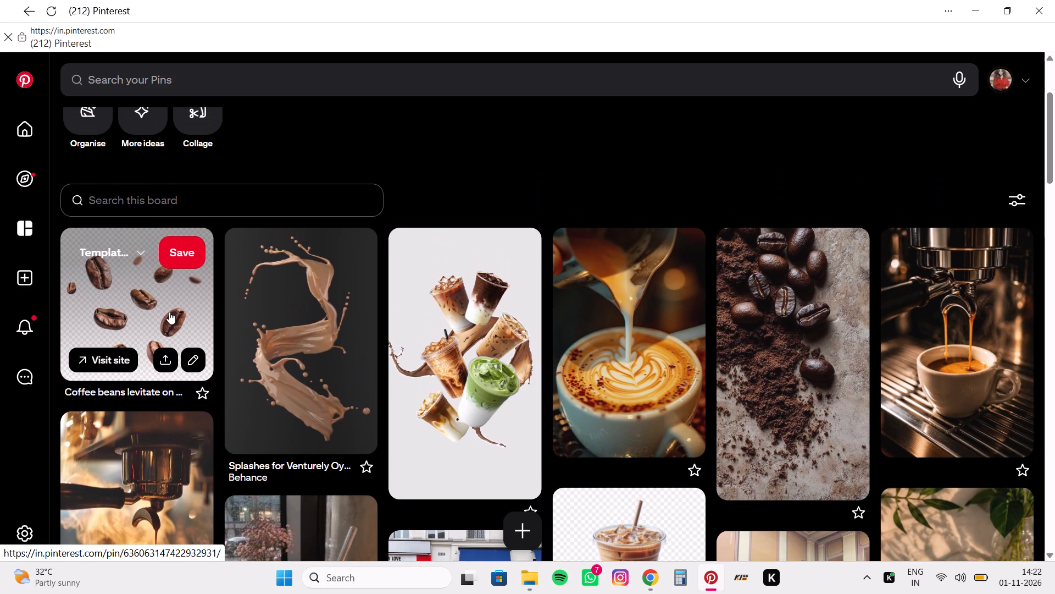
click(169, 312)
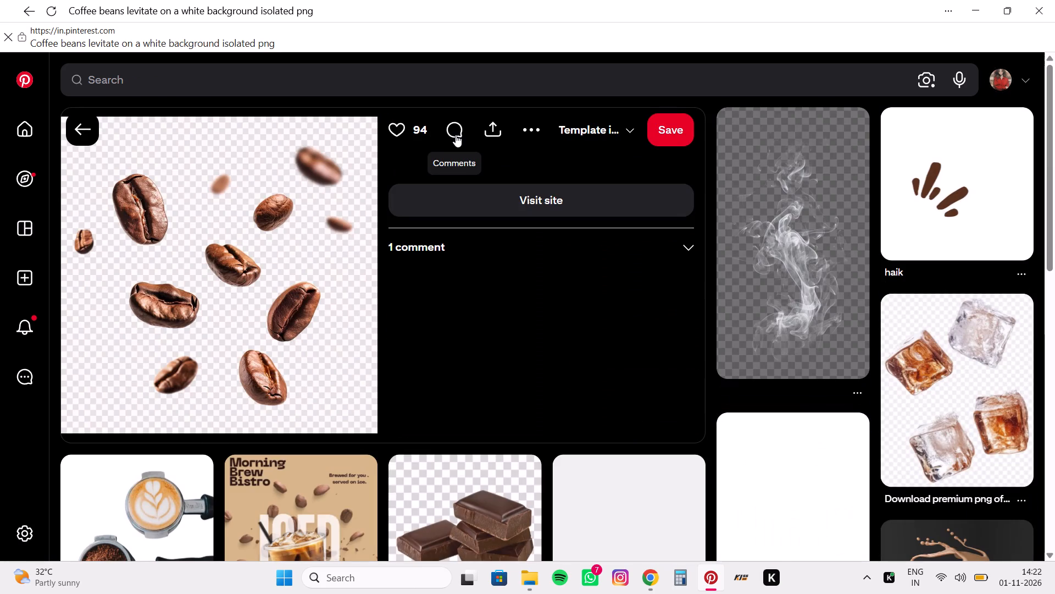
click(532, 130)
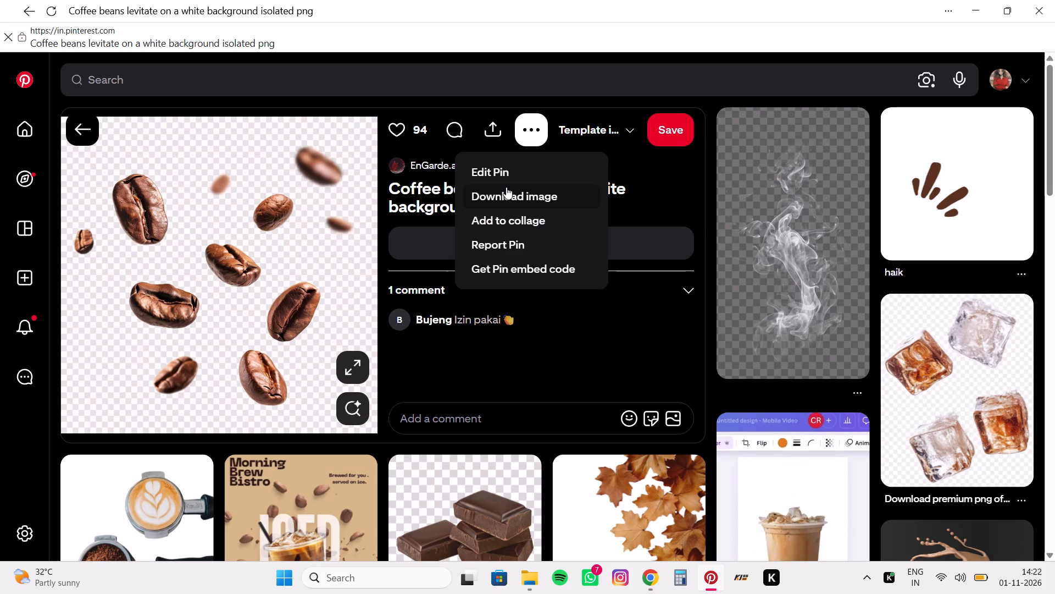
click(504, 199)
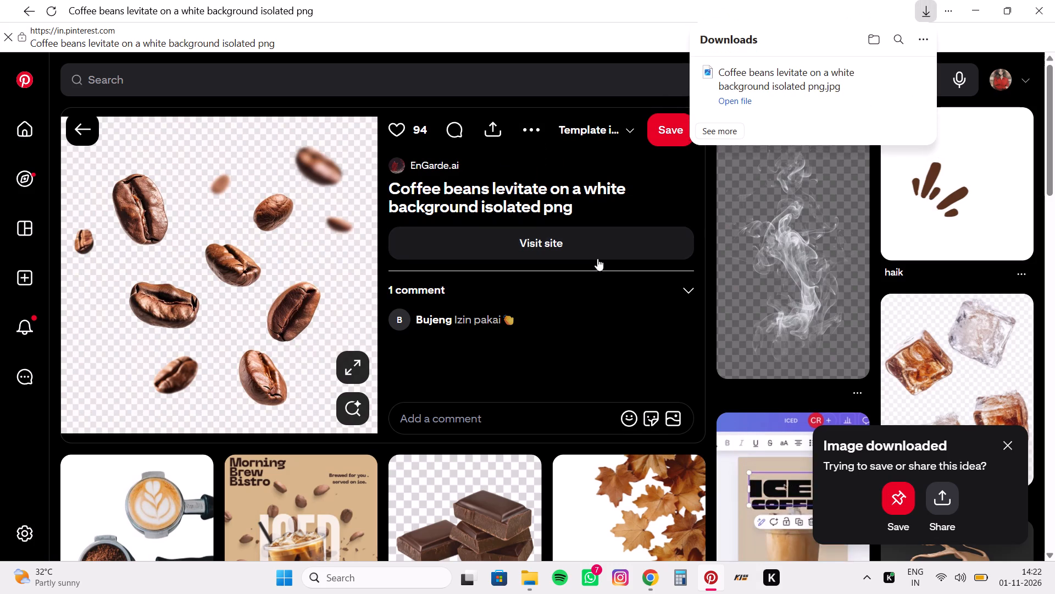
Go back to the Template inspo board and download the image of floating iced coffee and matcha cups.
scroll(598, 258, down, 2)
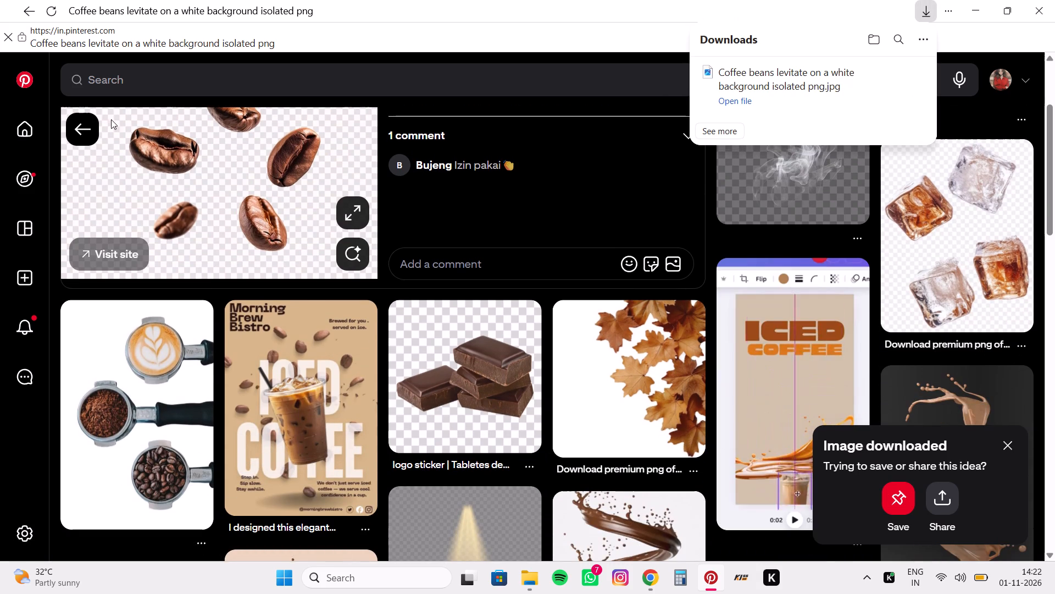
click(75, 119)
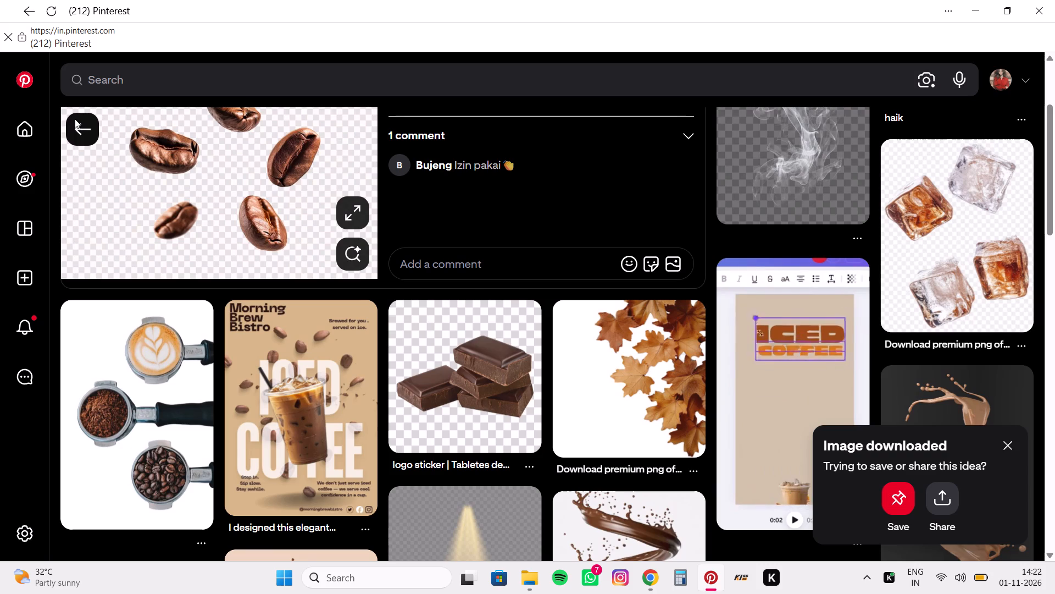
scroll(425, 265, up, 7)
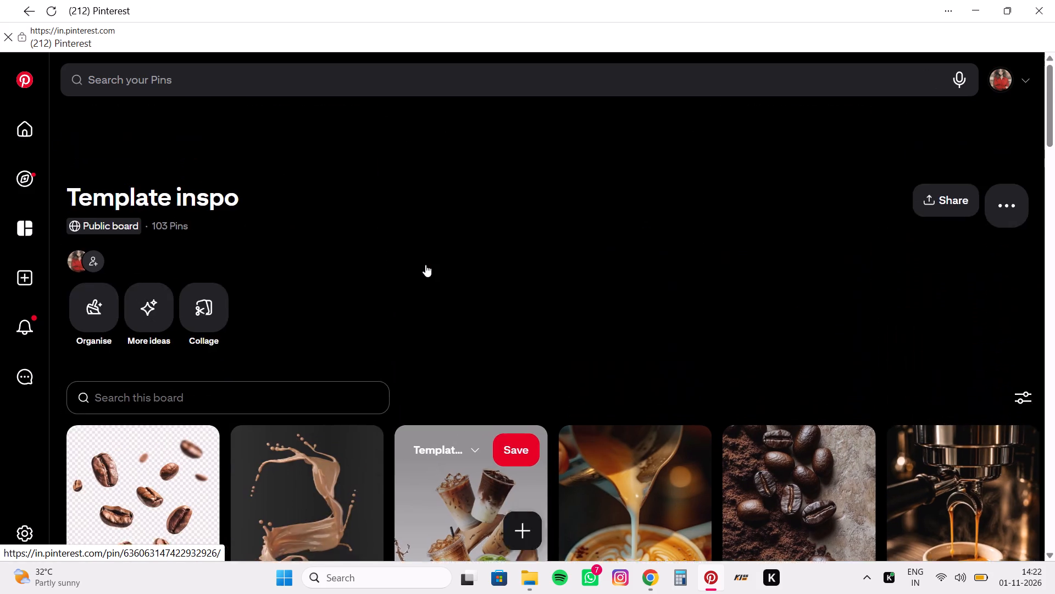
scroll(376, 448, down, 1)
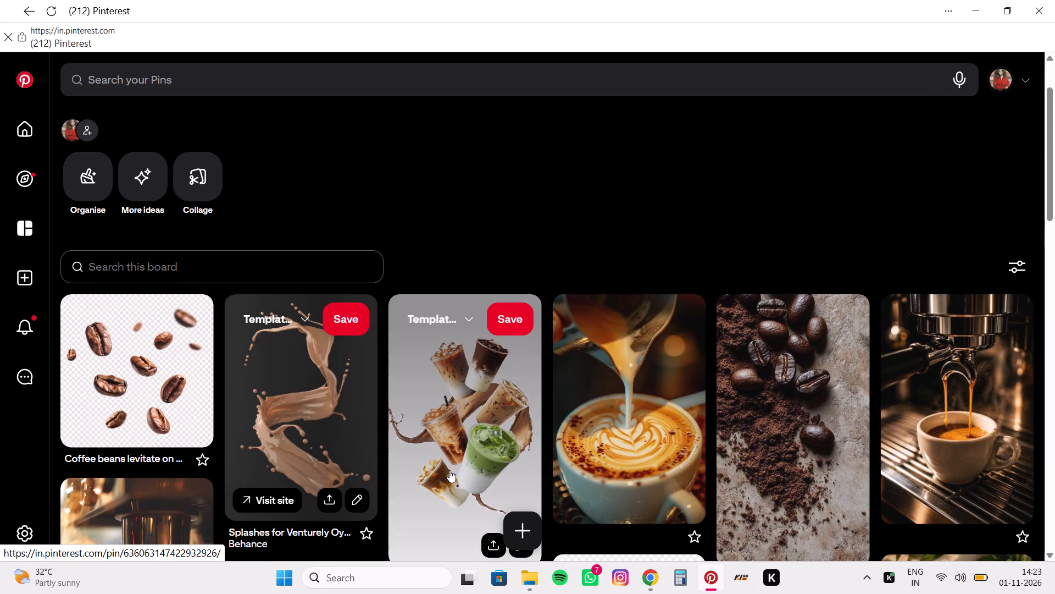
scroll(449, 470, down, 1)
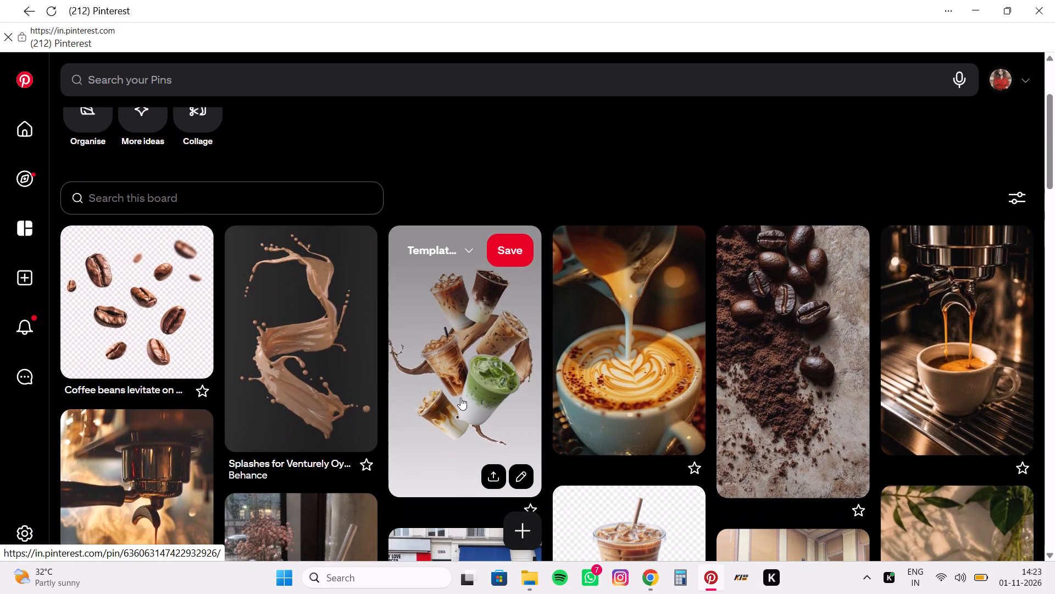
click(460, 398)
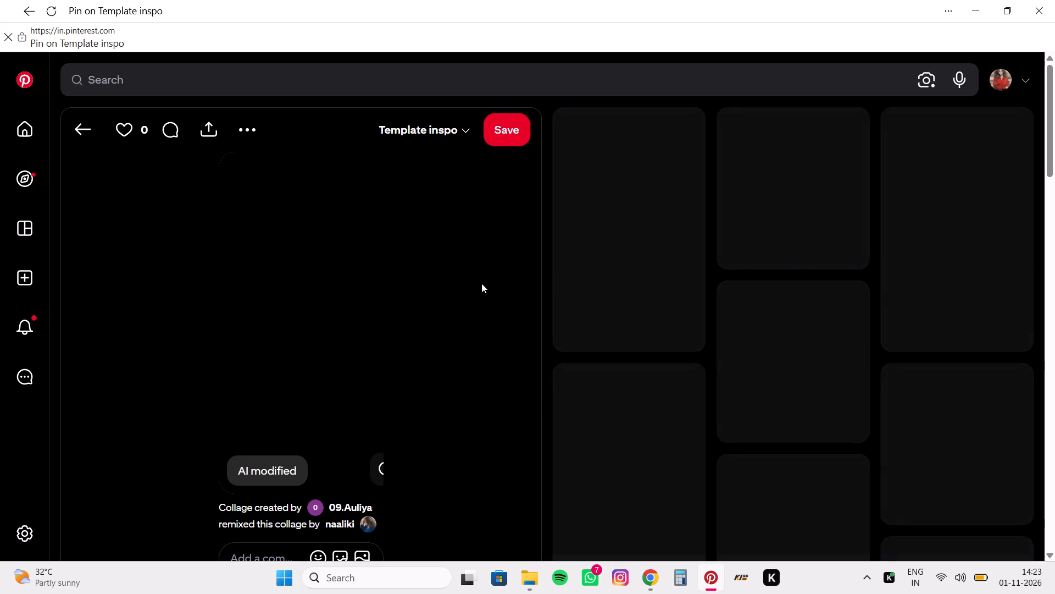
click(249, 129)
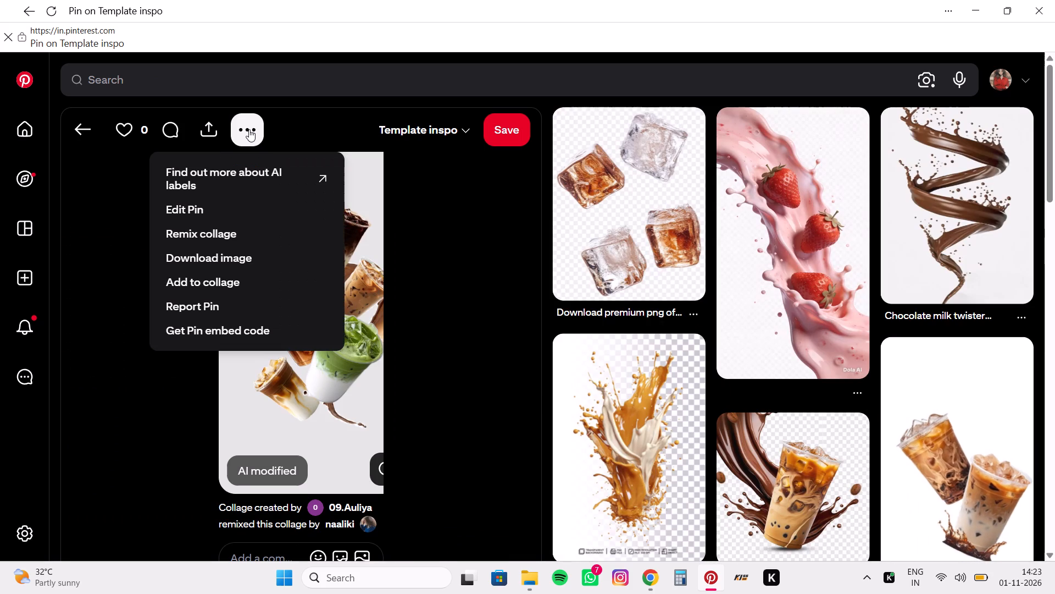
click(241, 258)
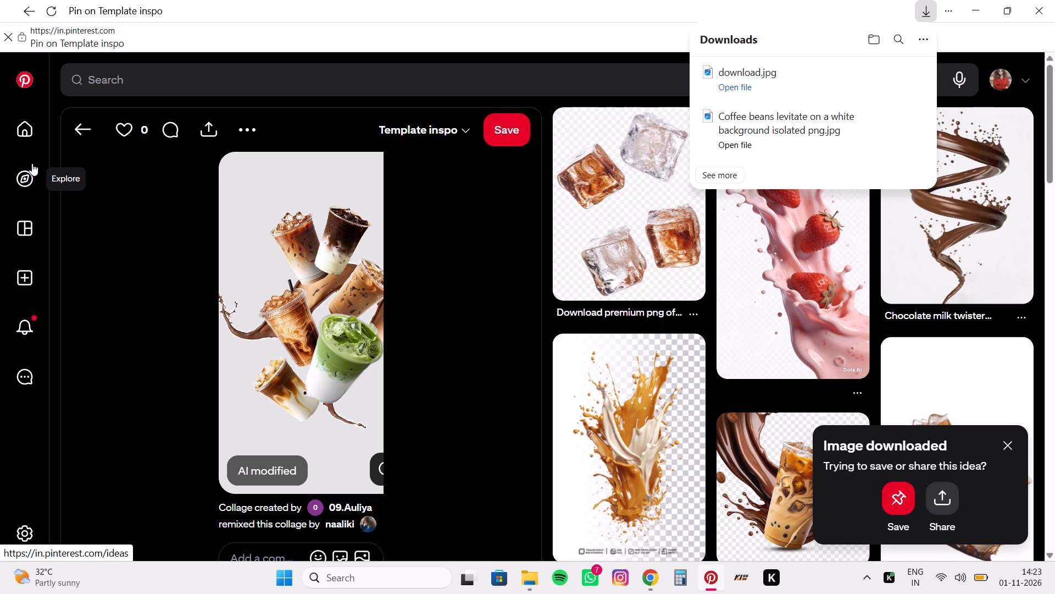
Return to the Template inspo board and download the image of espresso pouring from a machine into a dark cup.
click(77, 136)
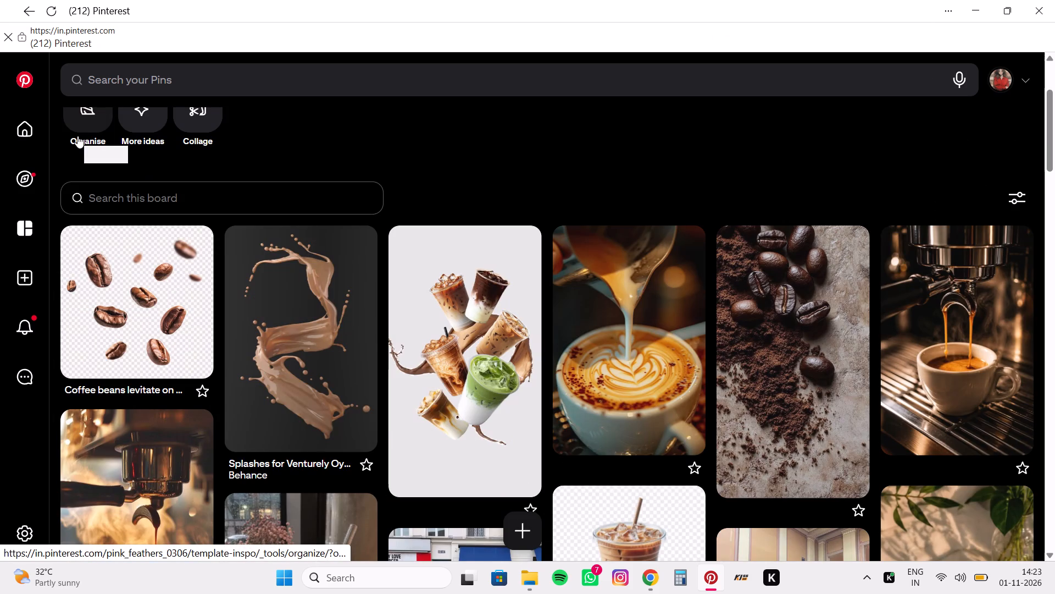
scroll(804, 296, down, 1)
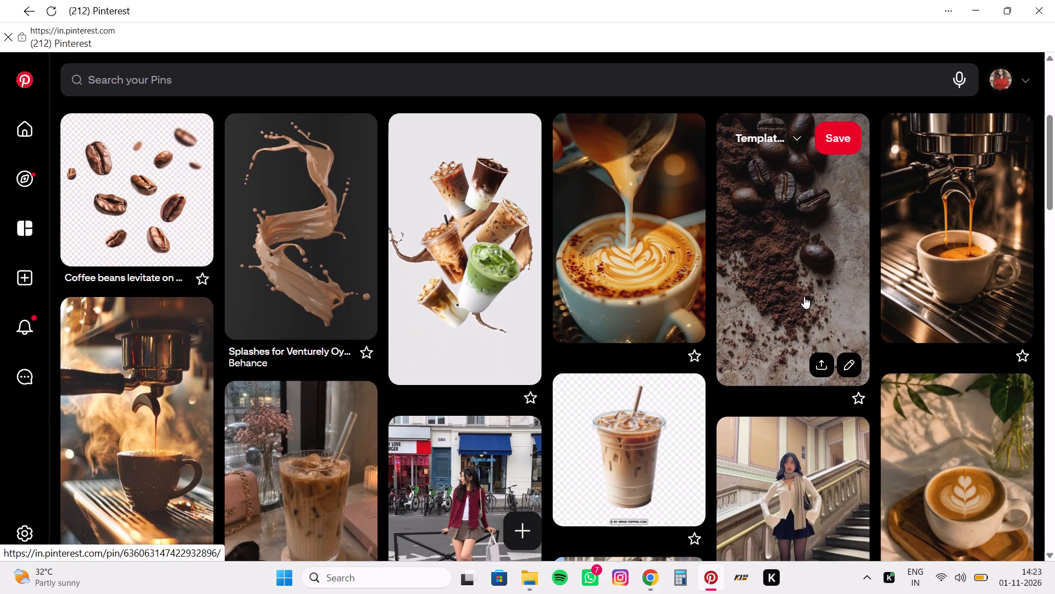
scroll(804, 296, down, 2)
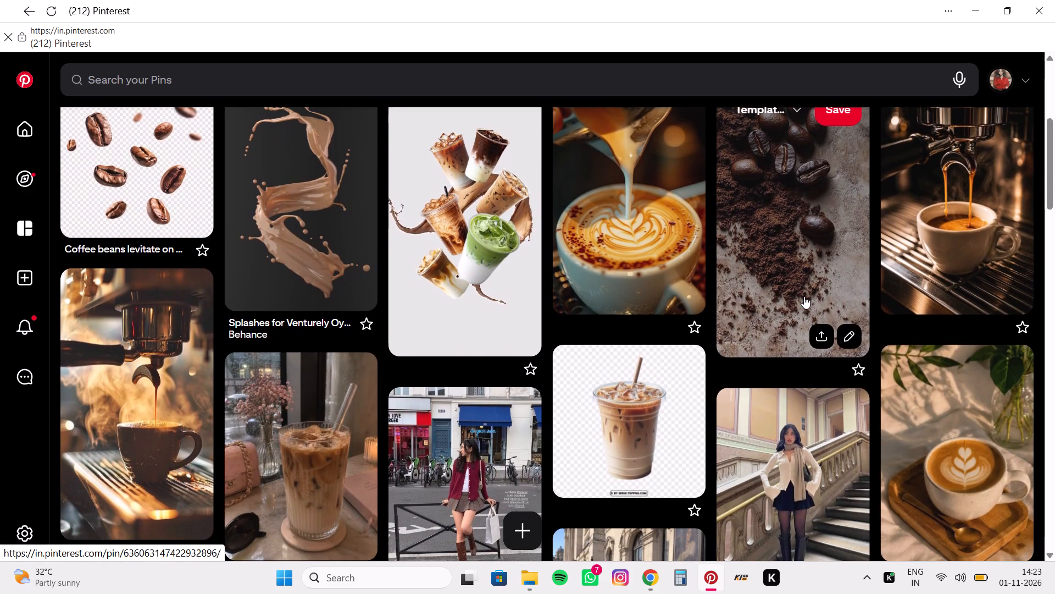
scroll(804, 296, down, 1)
click(180, 362)
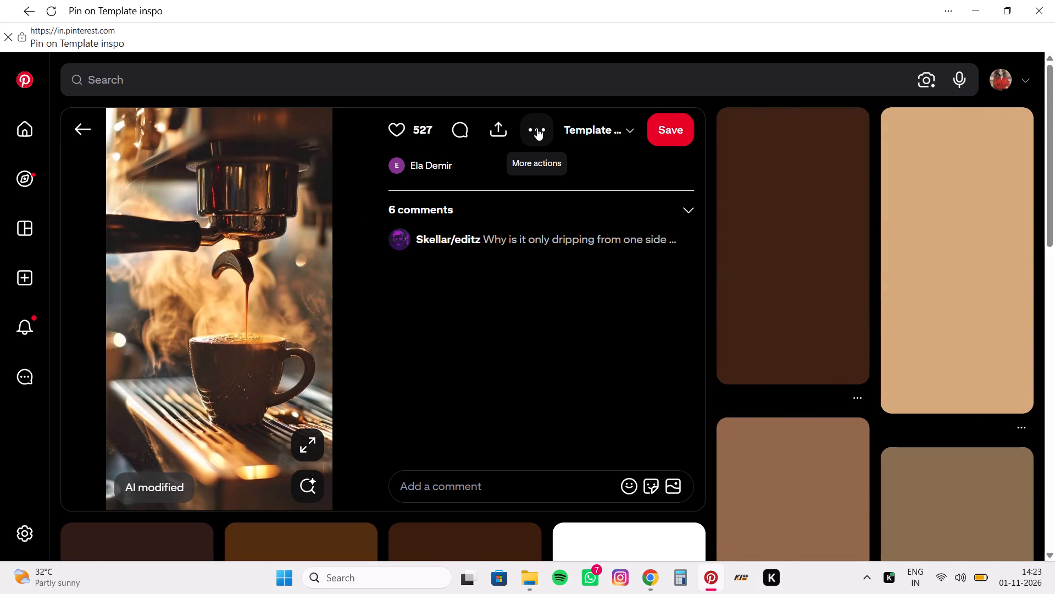
click(537, 128)
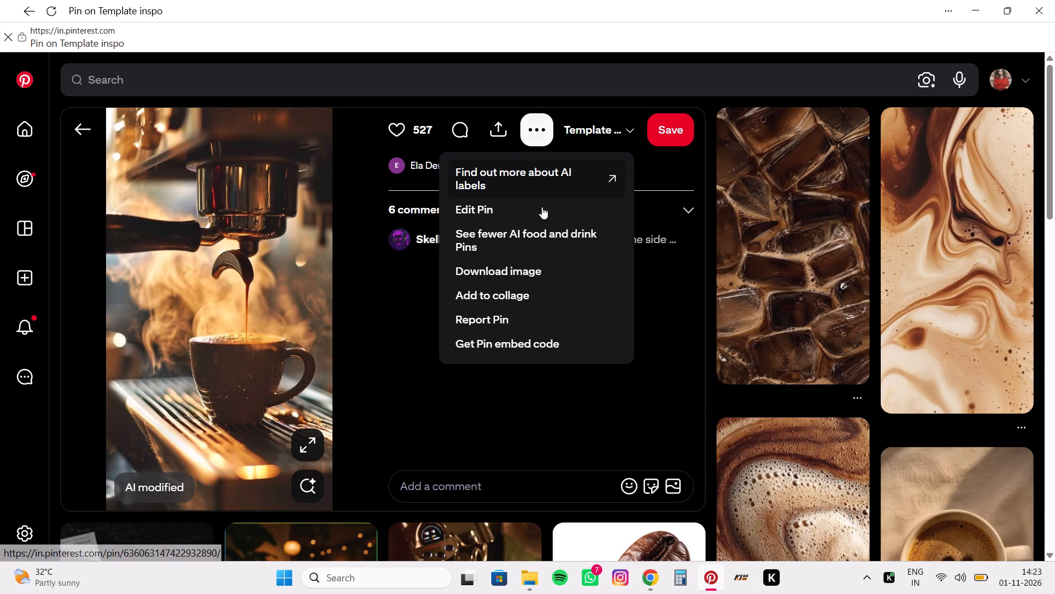
click(531, 266)
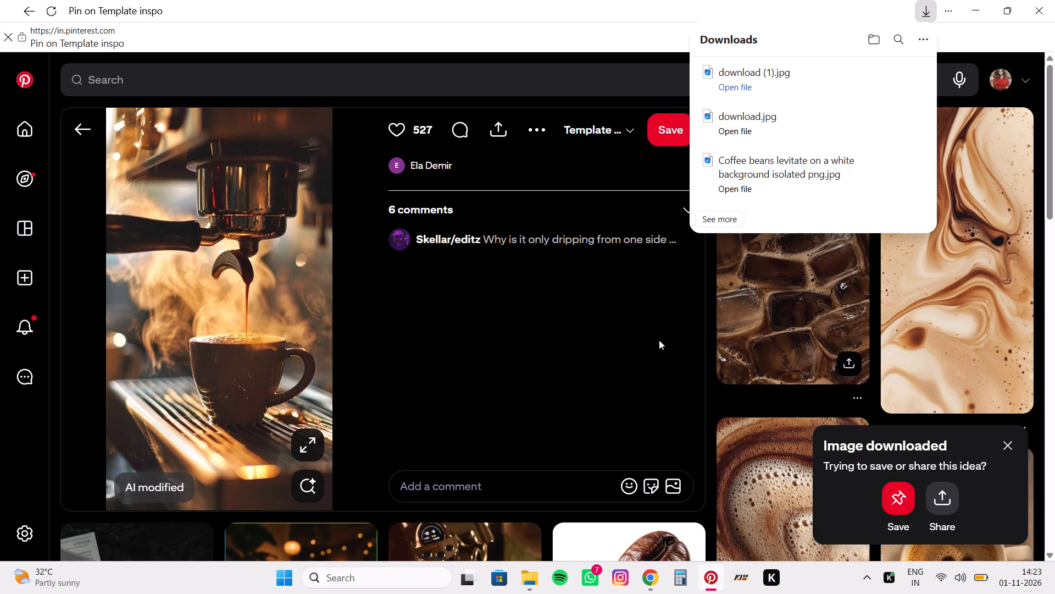
Go through the related creamy coffee swirl pins, download the Calm girl wallpapers image and close Pinterest.
click(975, 287)
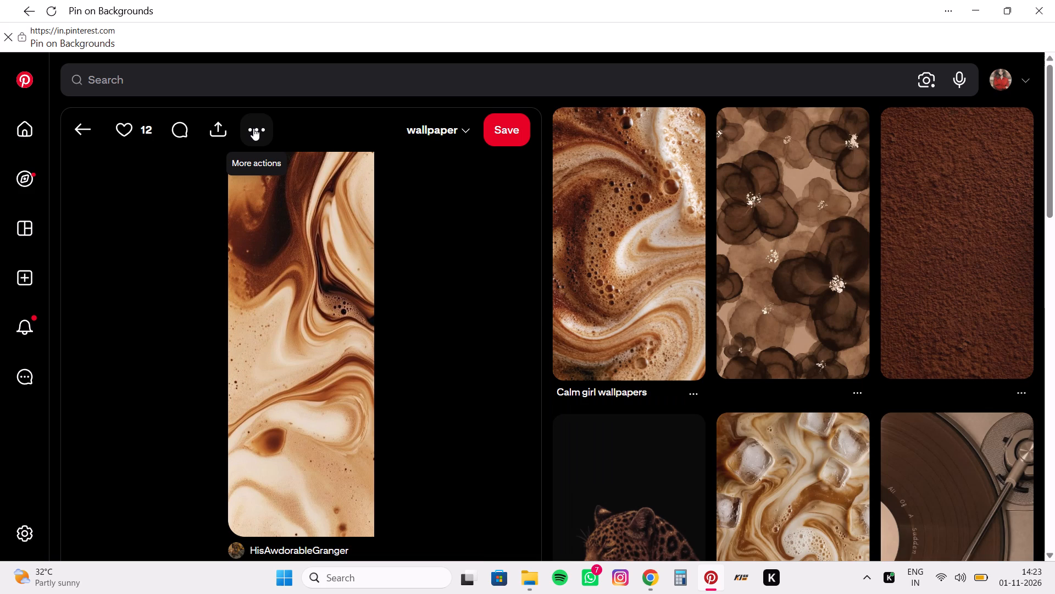
click(253, 128)
click(624, 212)
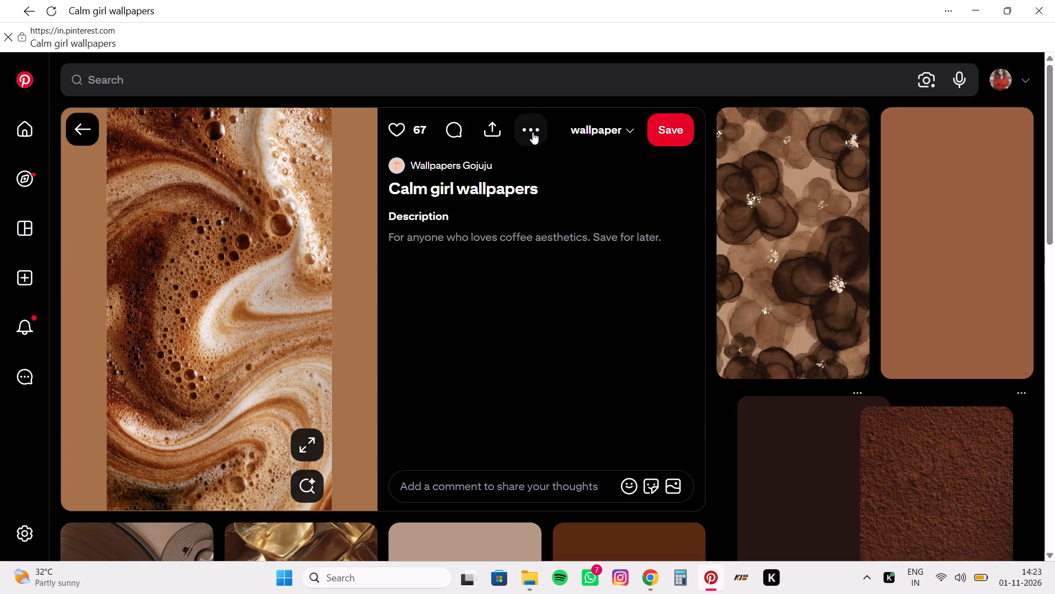
click(531, 131)
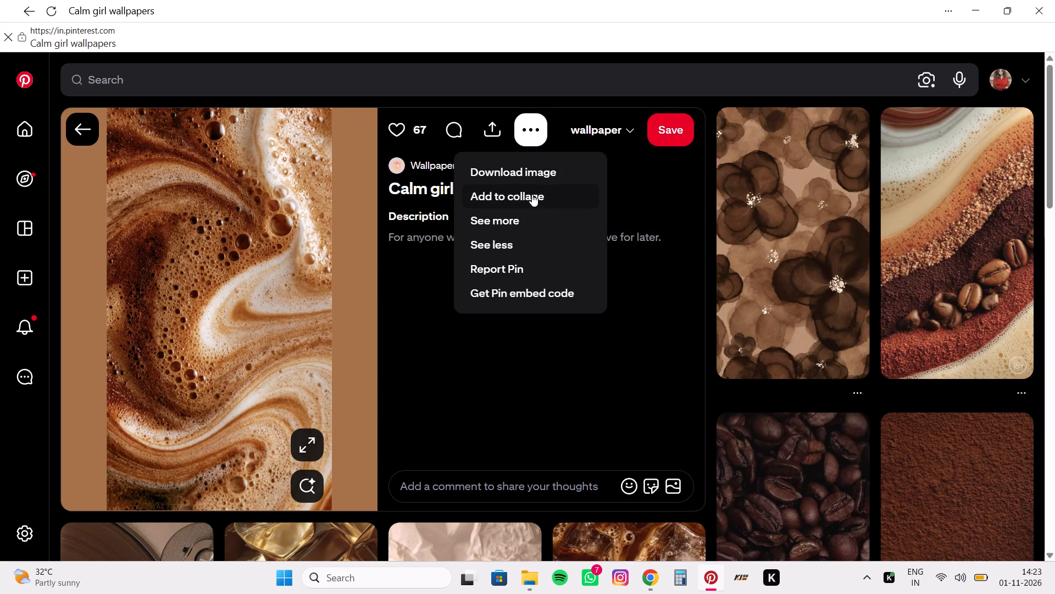
click(529, 168)
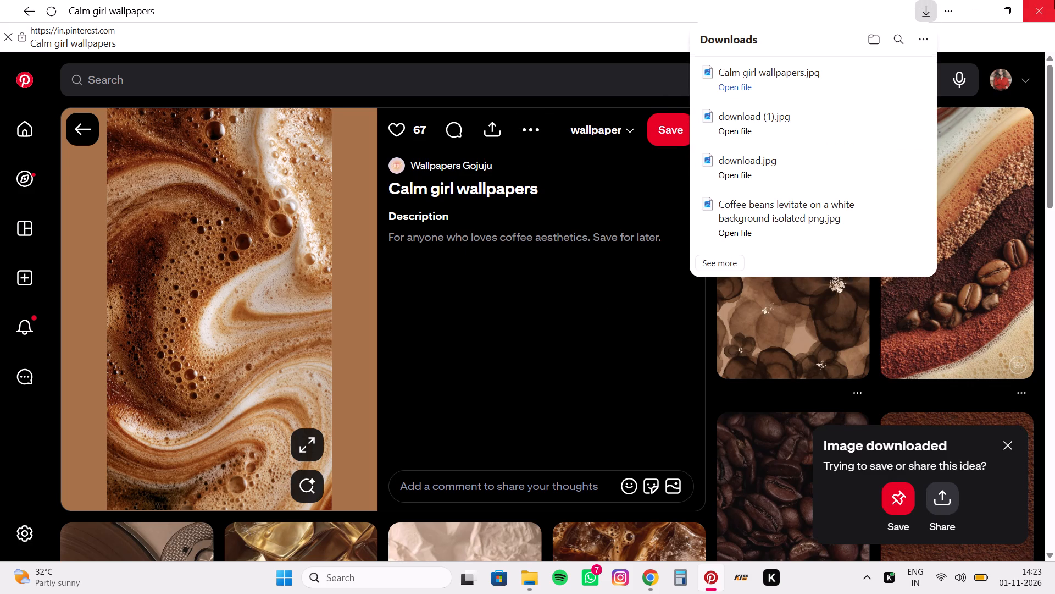
click(1054, 0)
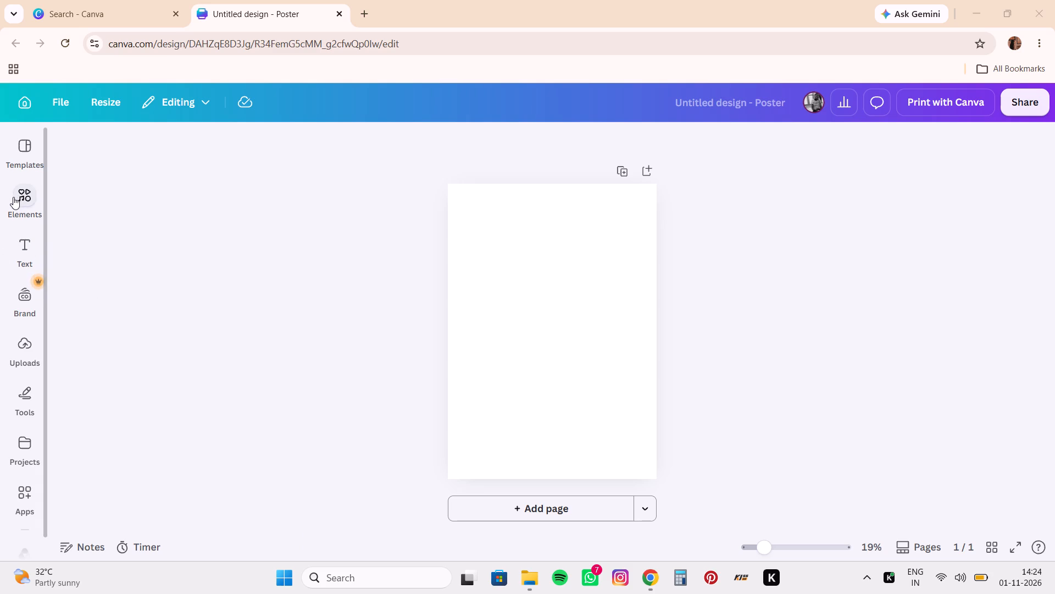
Upload the four downloaded images to Canva: Calm girl wallpapers, download (1), download and the levitating coffee beans.
click(20, 343)
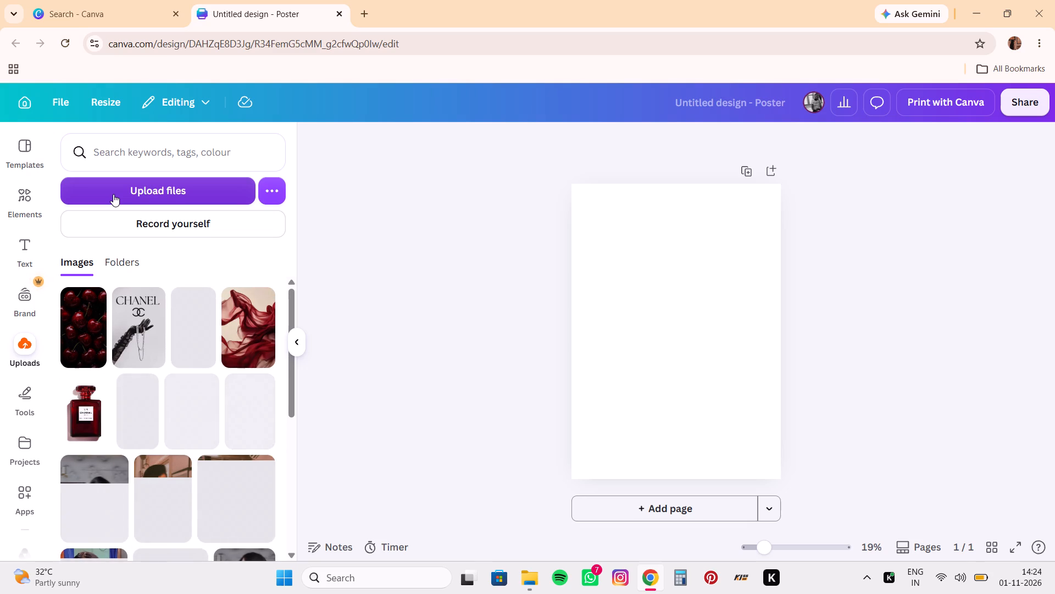
click(113, 194)
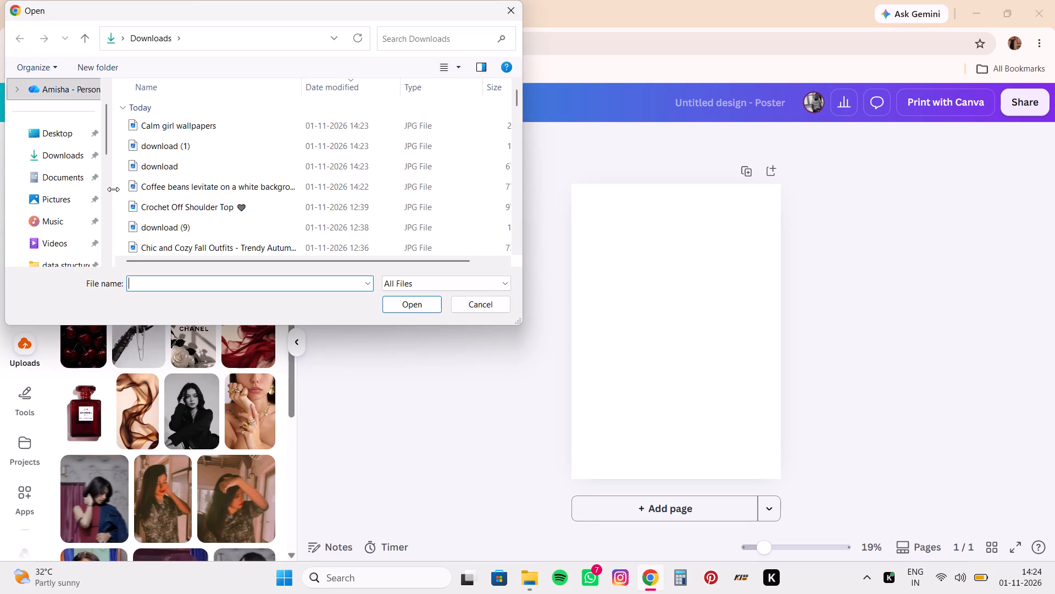
click(157, 128)
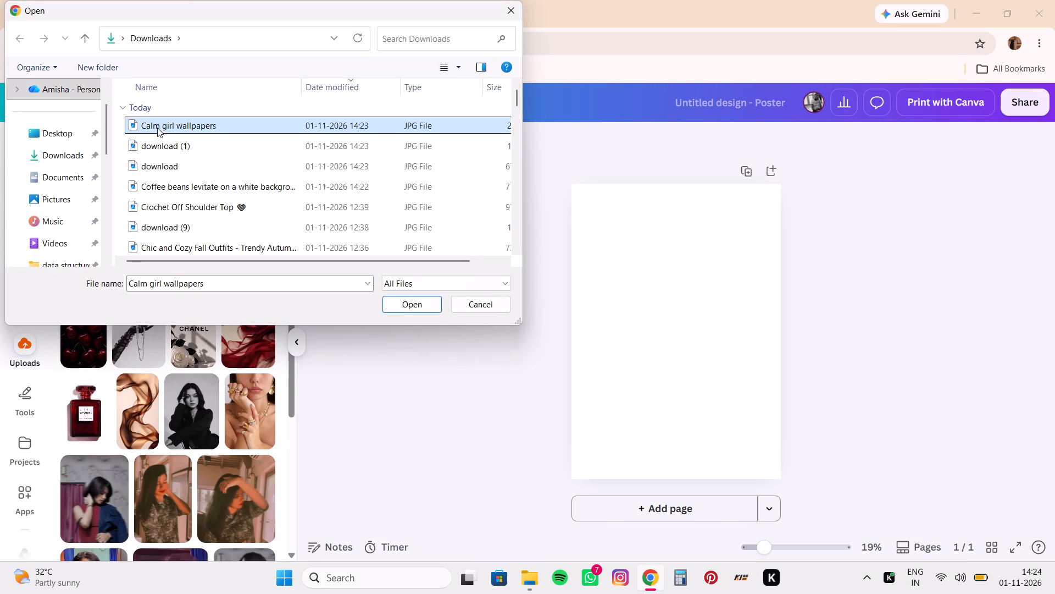
key(shift+Down)
key(shift+Down)
key(shift+Down)
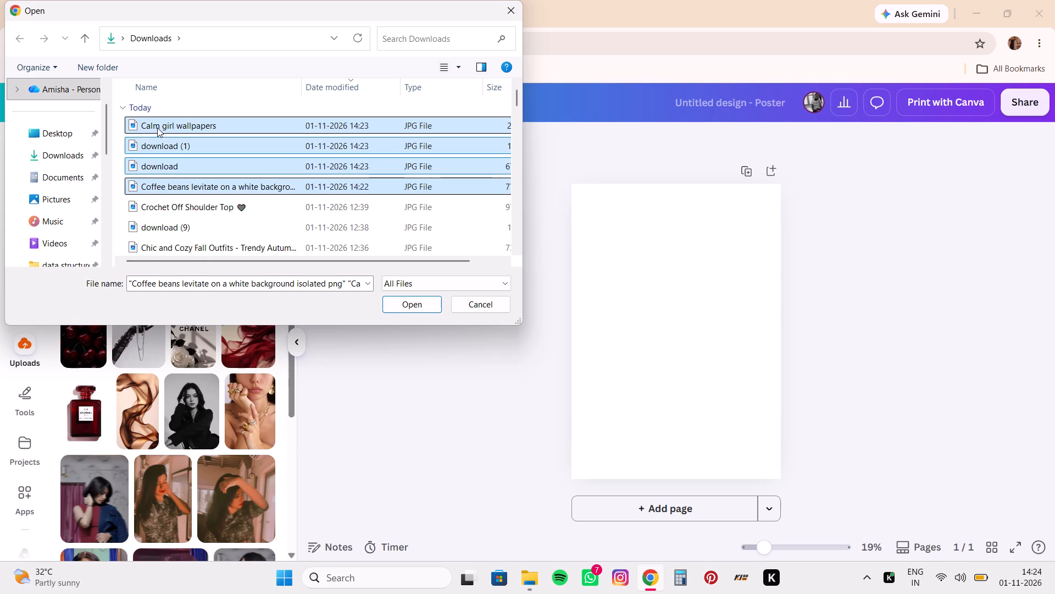
click(425, 299)
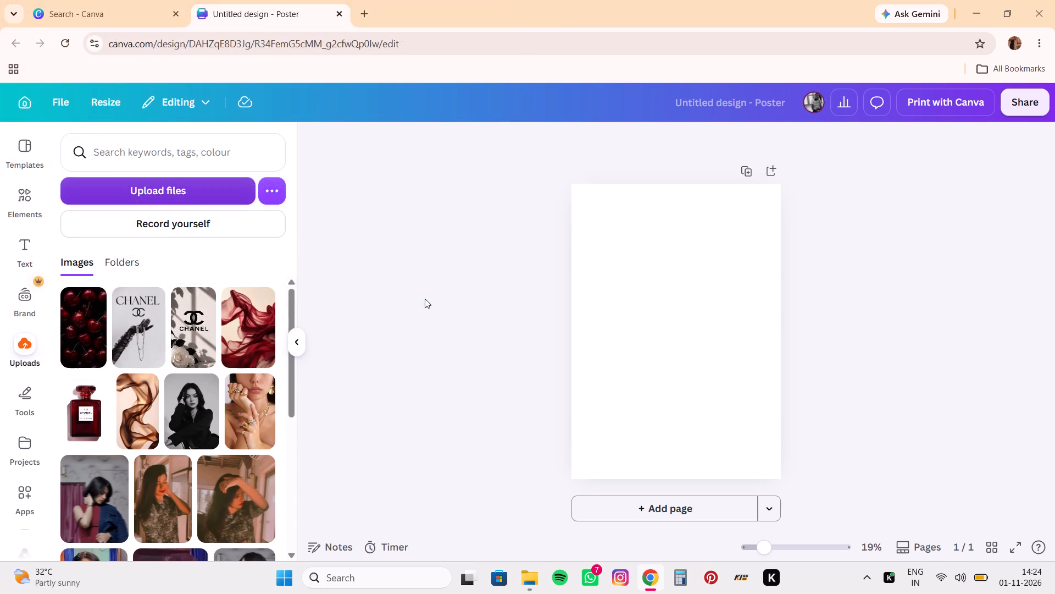
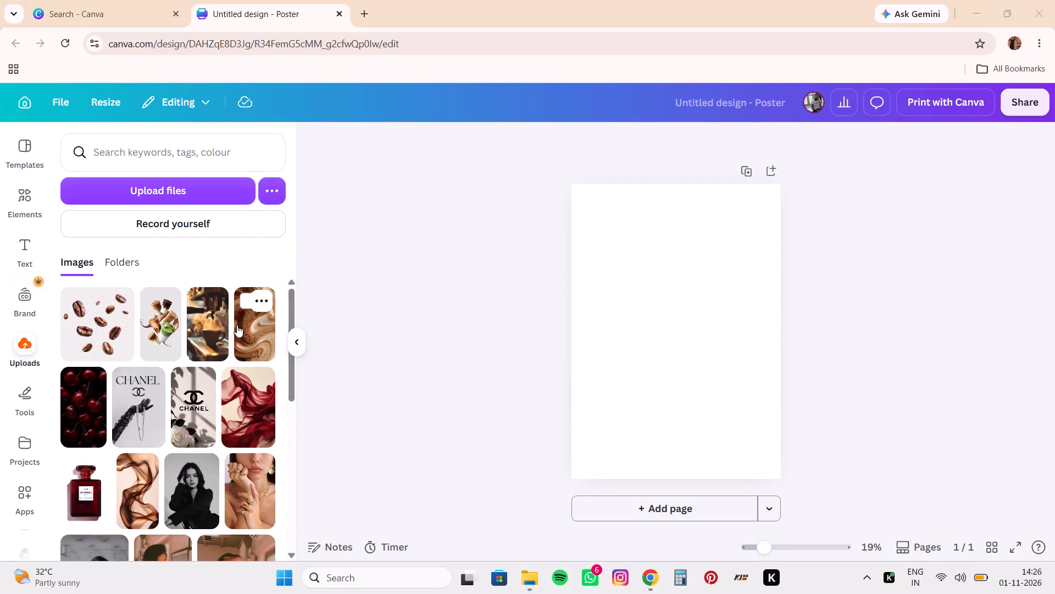
Place the uploaded creamy coffee swirl image on the page and set it as the page background.
click(237, 325)
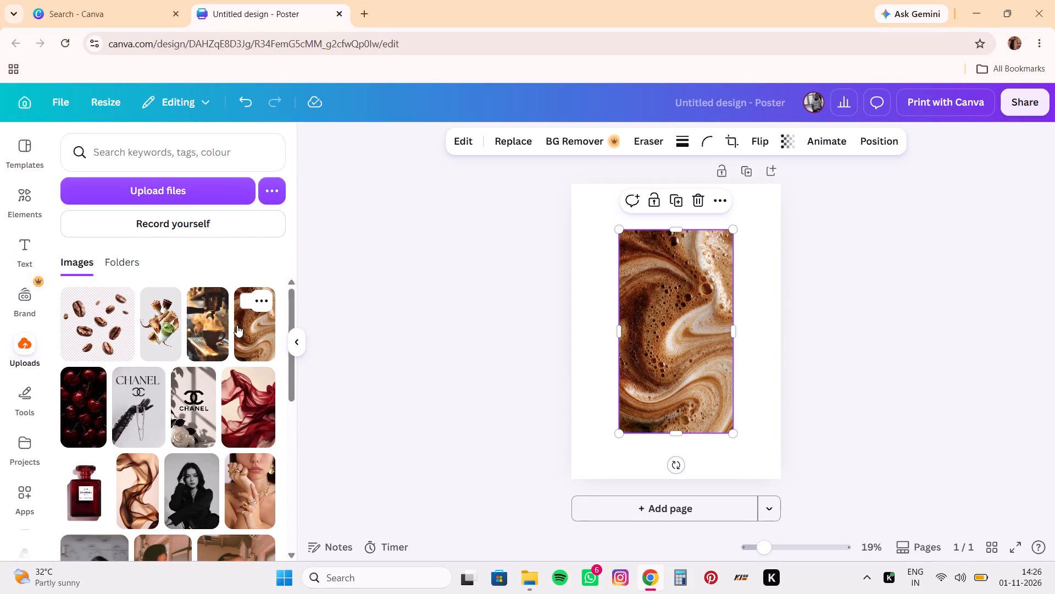
click(656, 252)
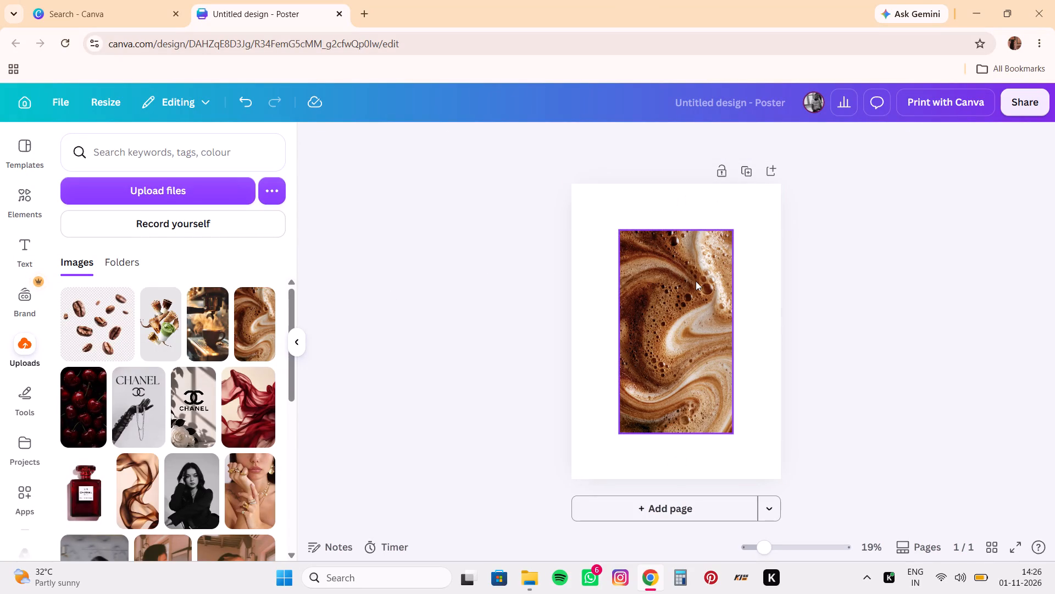
click(696, 284)
click(714, 201)
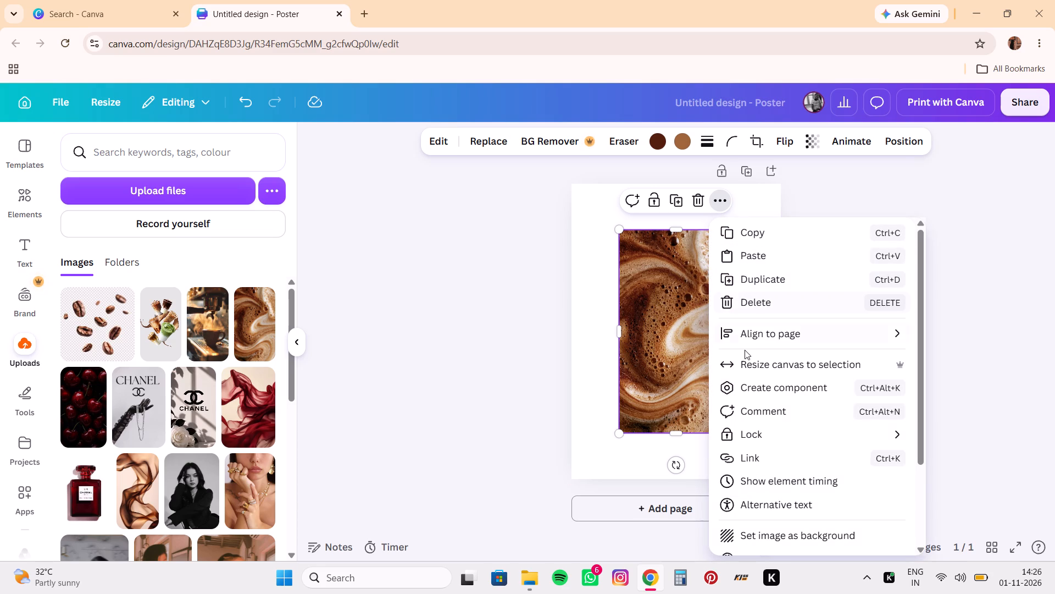
scroll(745, 350, down, 1)
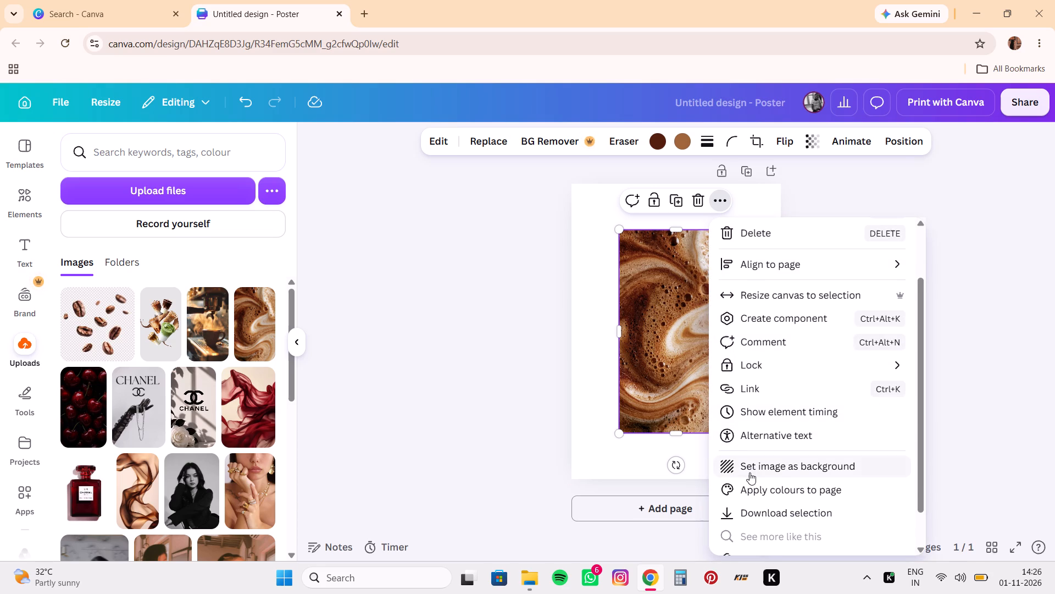
click(749, 472)
Reduce the coffee swirl background's transparency value to slightly below 100.
click(680, 383)
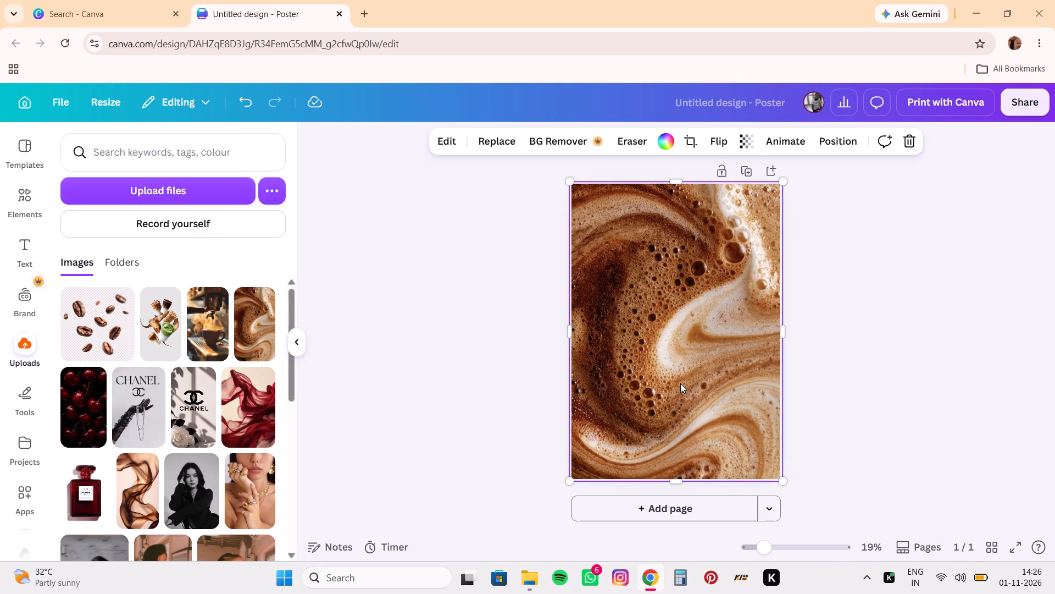
click(740, 150)
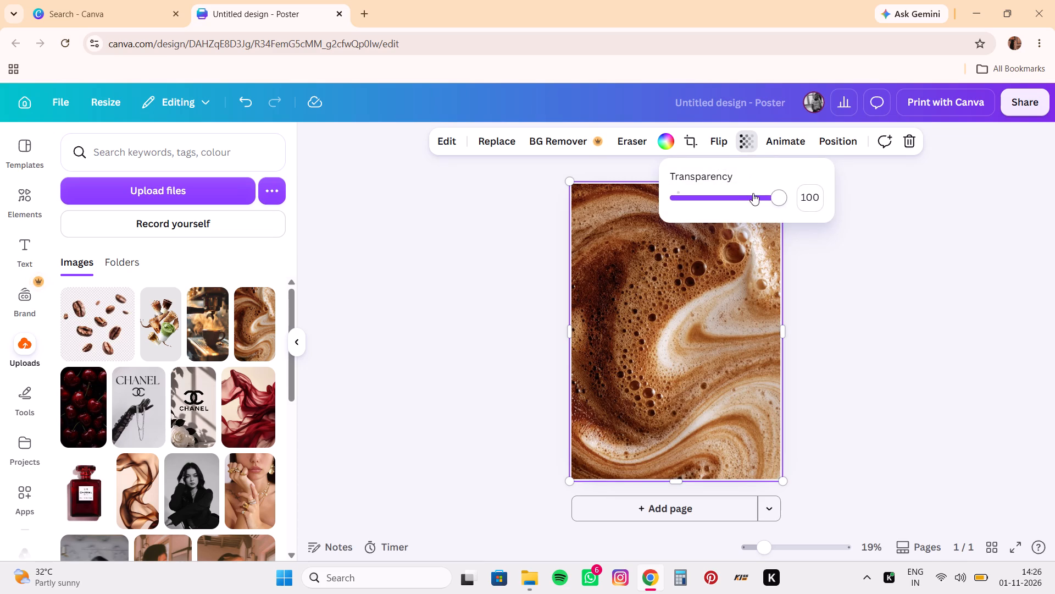
click(753, 193)
drag(757, 197, 763, 198)
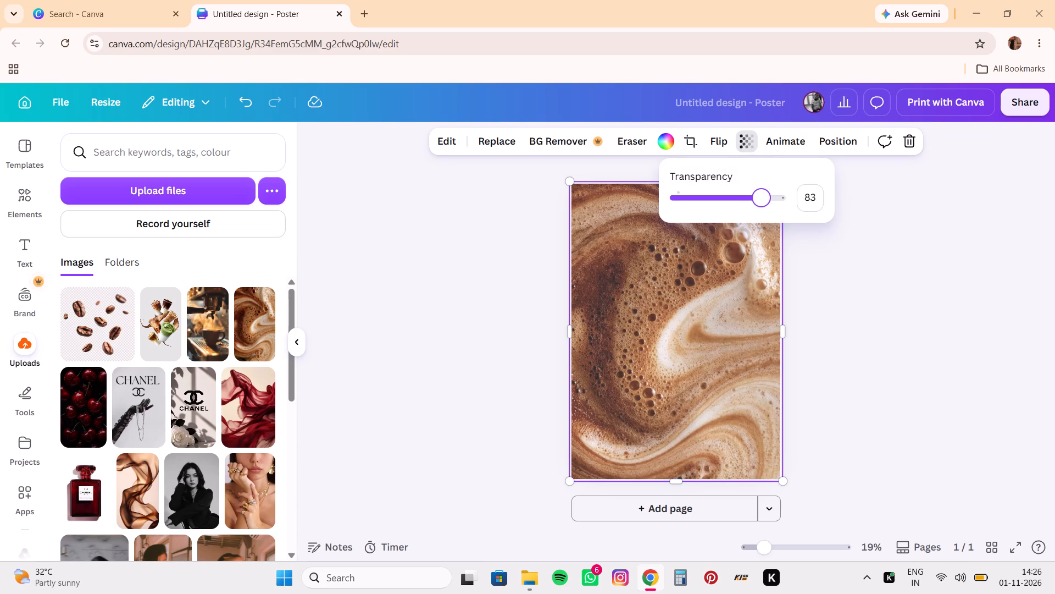
drag(763, 198, 770, 199)
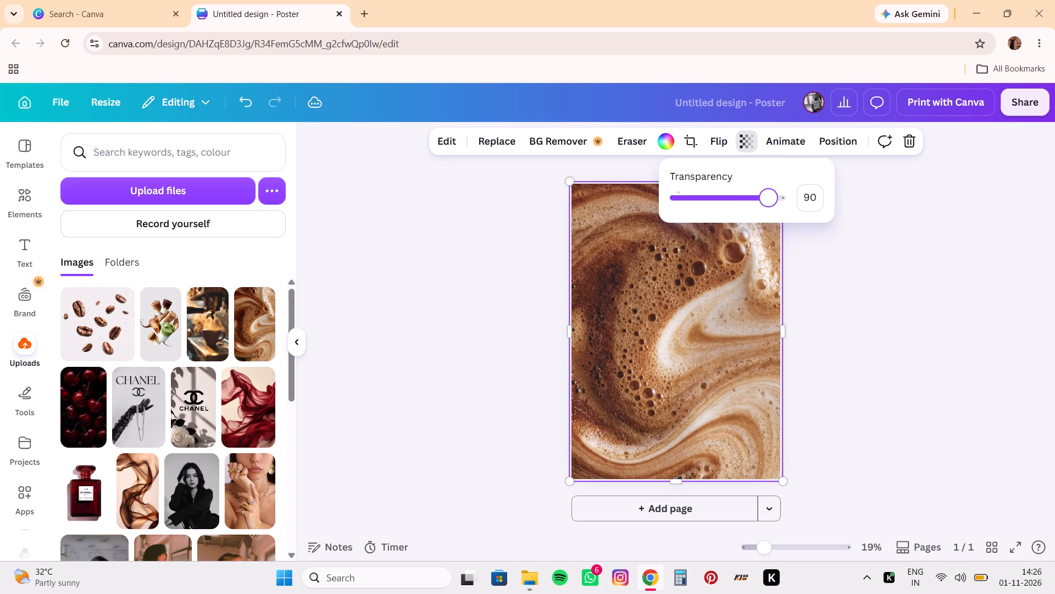
drag(770, 199, 774, 201)
drag(774, 201, 775, 201)
click(808, 220)
click(819, 262)
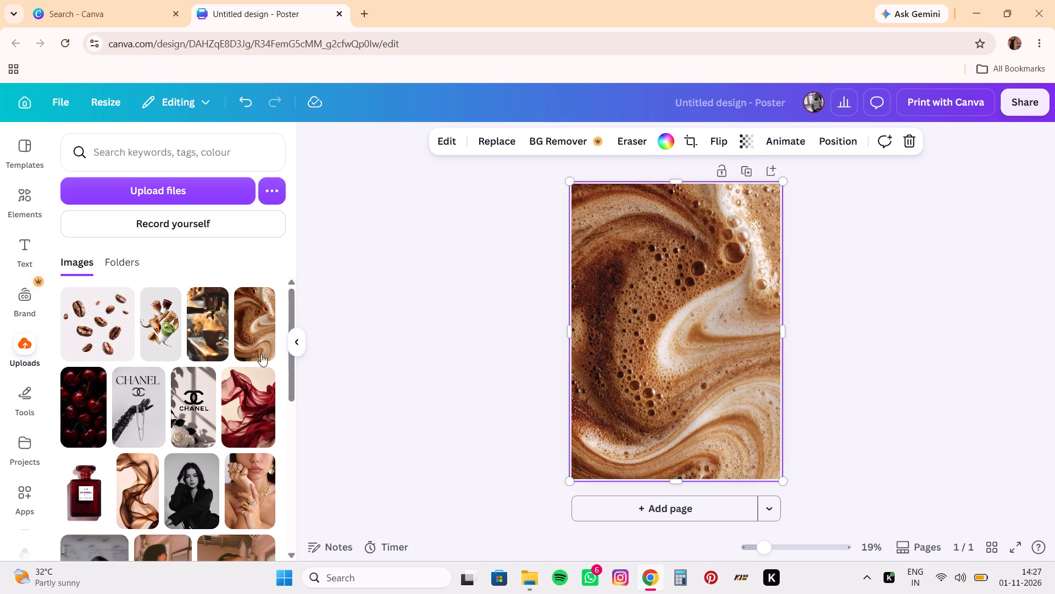
Add the espresso machine image and stretch it vertically to span the full height of the poster.
click(219, 333)
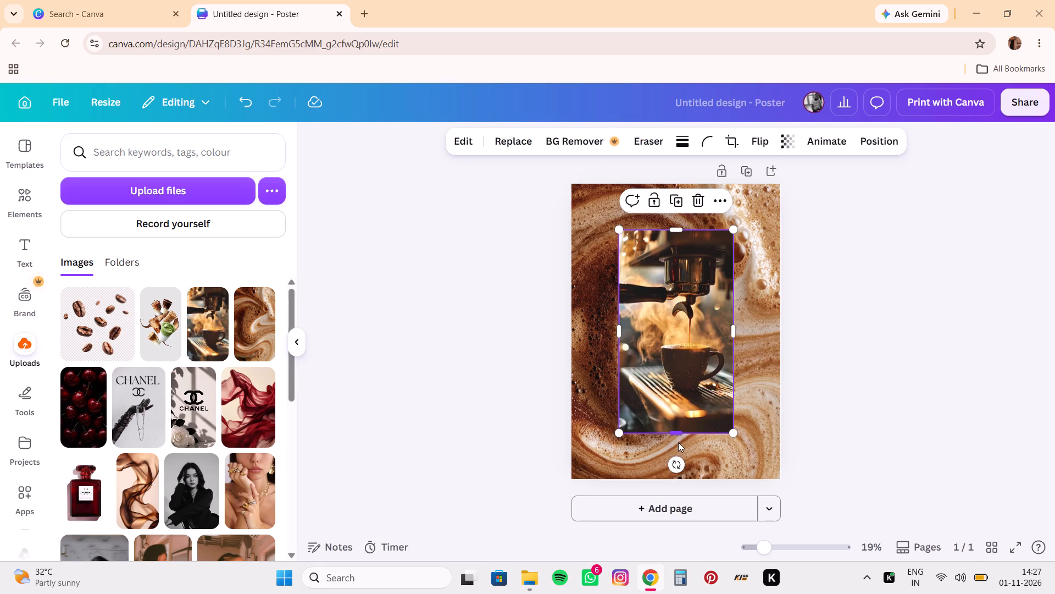
drag(676, 433, 679, 469)
drag(676, 229, 676, 198)
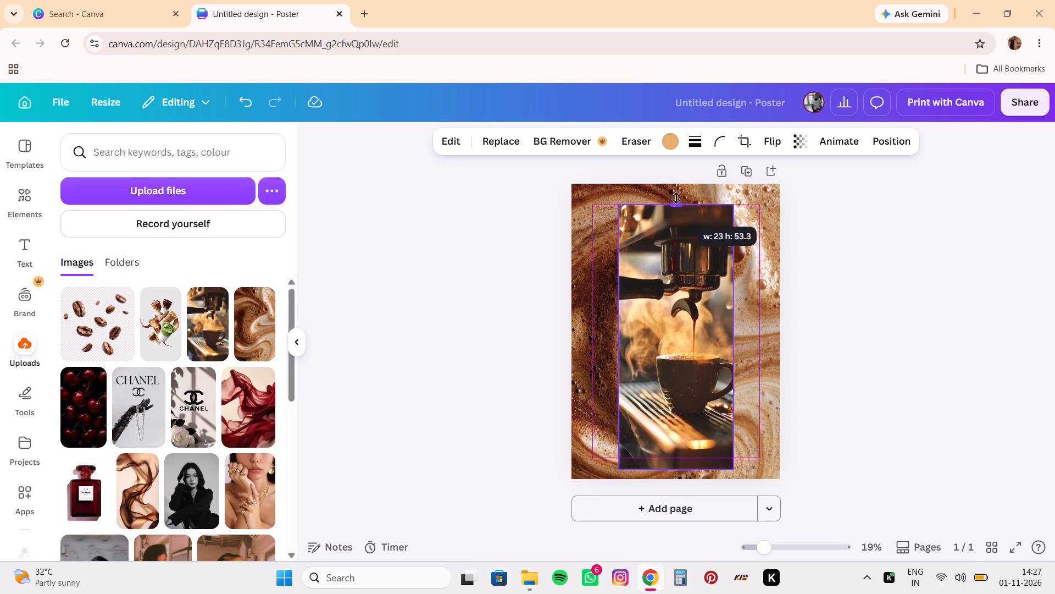
drag(676, 198, 674, 183)
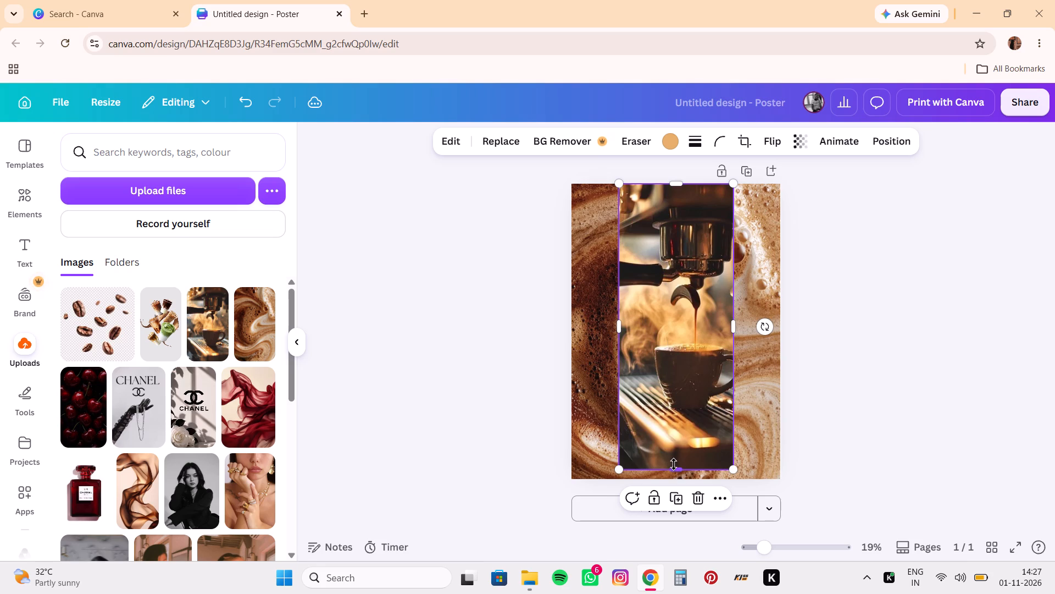
drag(679, 466, 681, 490)
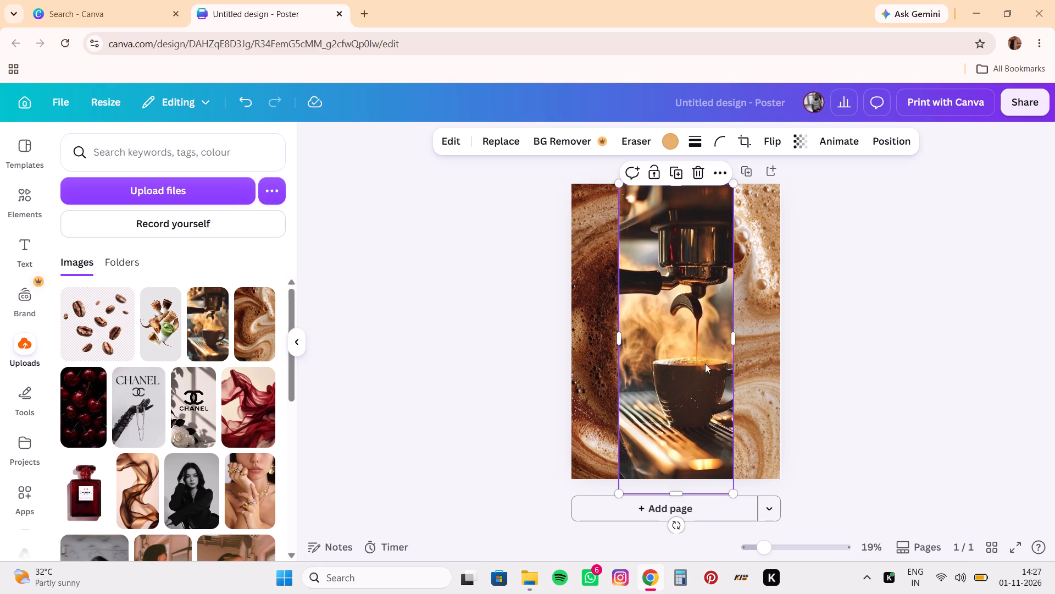
click(679, 406)
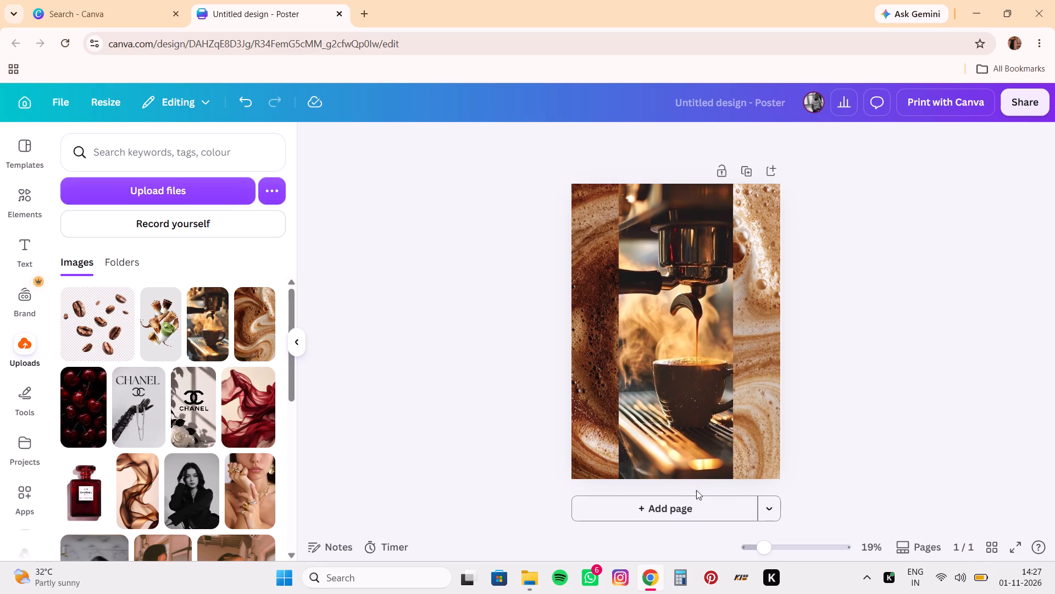
Move the espresso image against the poster's right edge and narrow it slightly from its left side.
click(678, 182)
drag(682, 226, 729, 226)
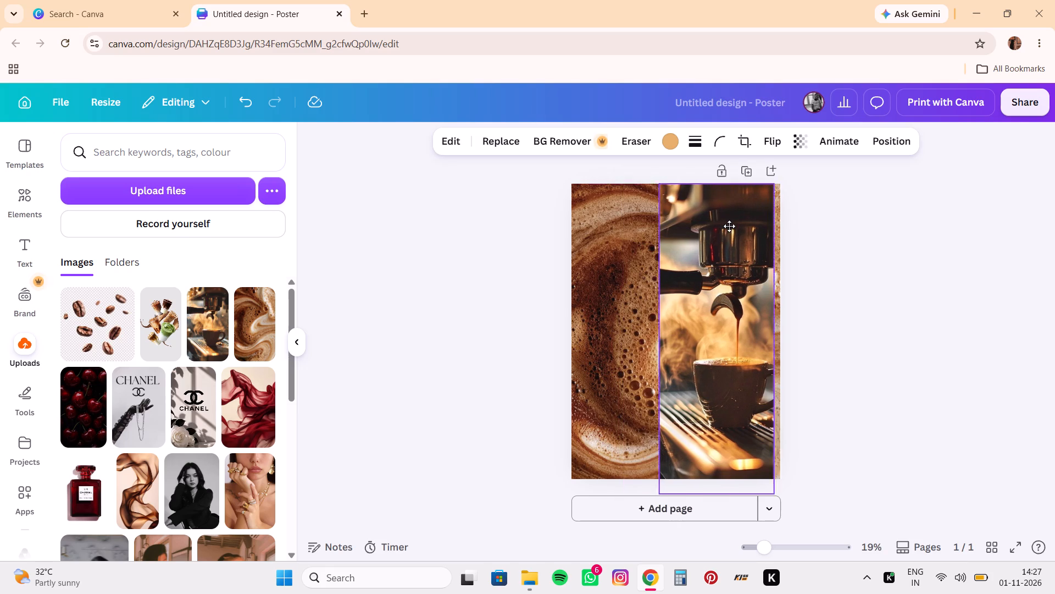
drag(729, 226, 732, 227)
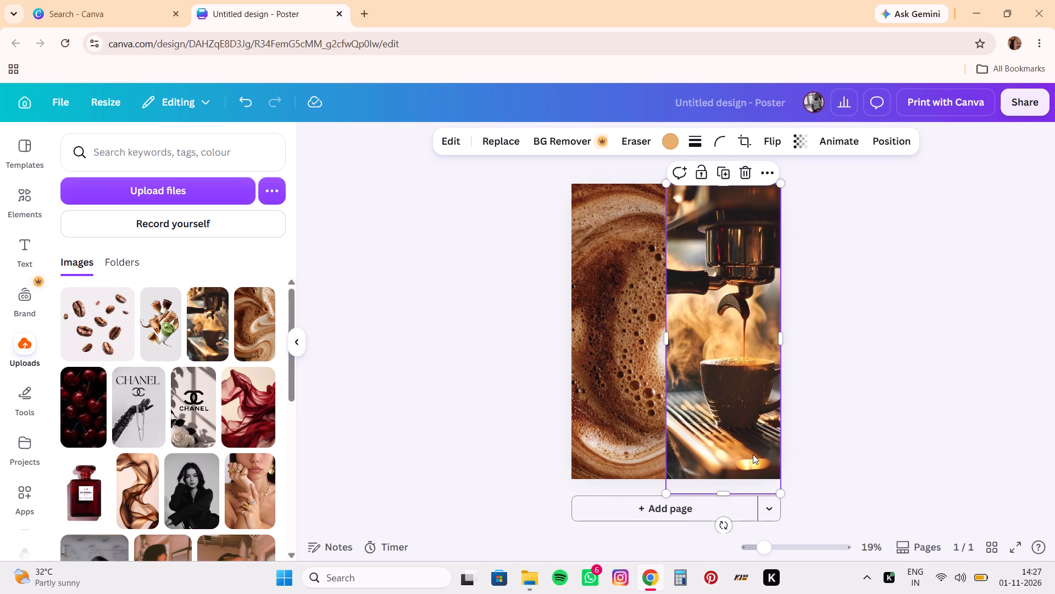
drag(669, 339, 674, 340)
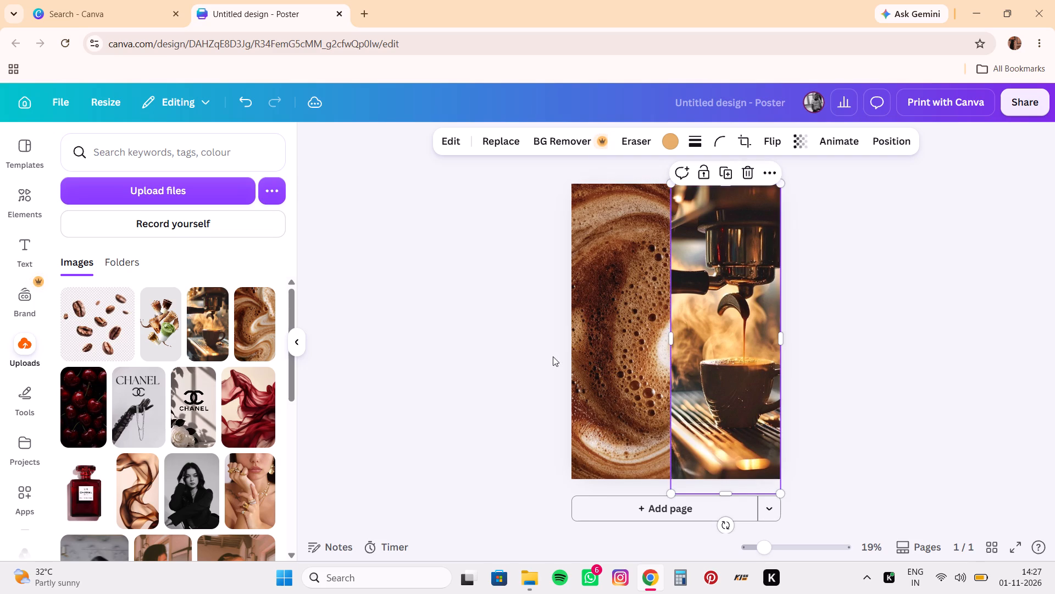
click(457, 367)
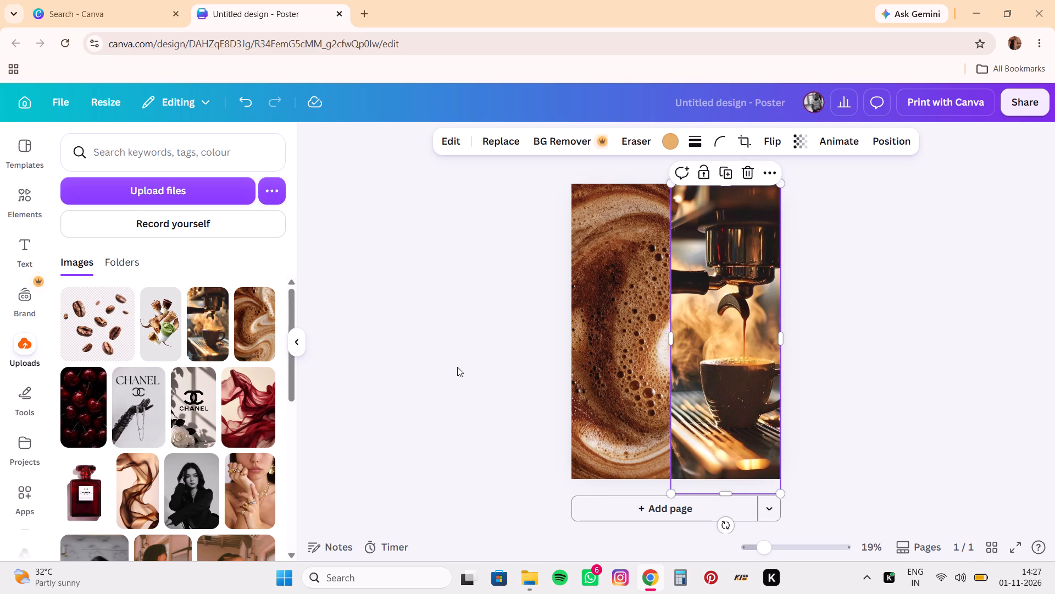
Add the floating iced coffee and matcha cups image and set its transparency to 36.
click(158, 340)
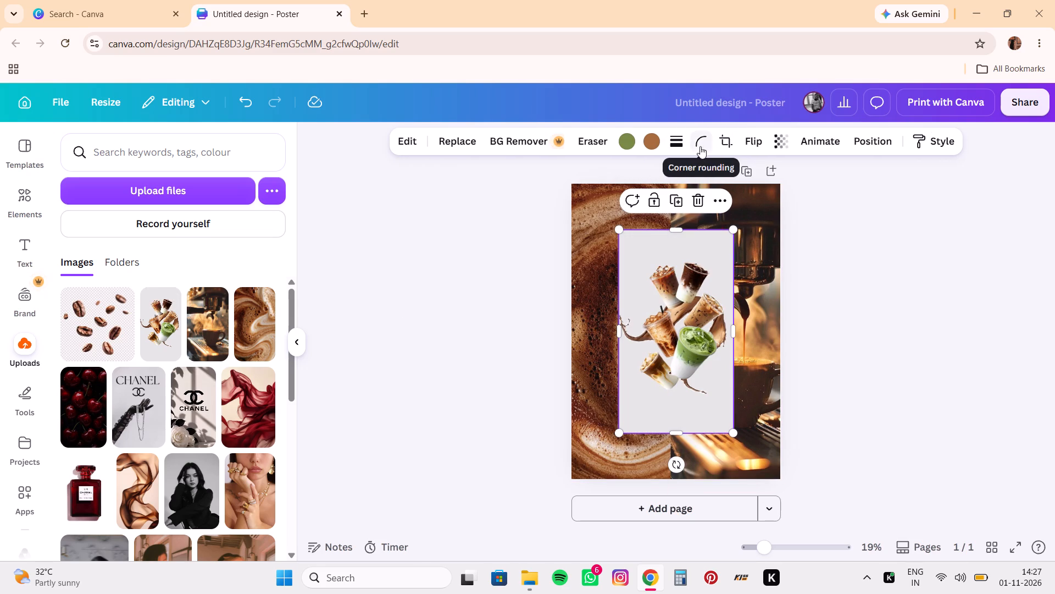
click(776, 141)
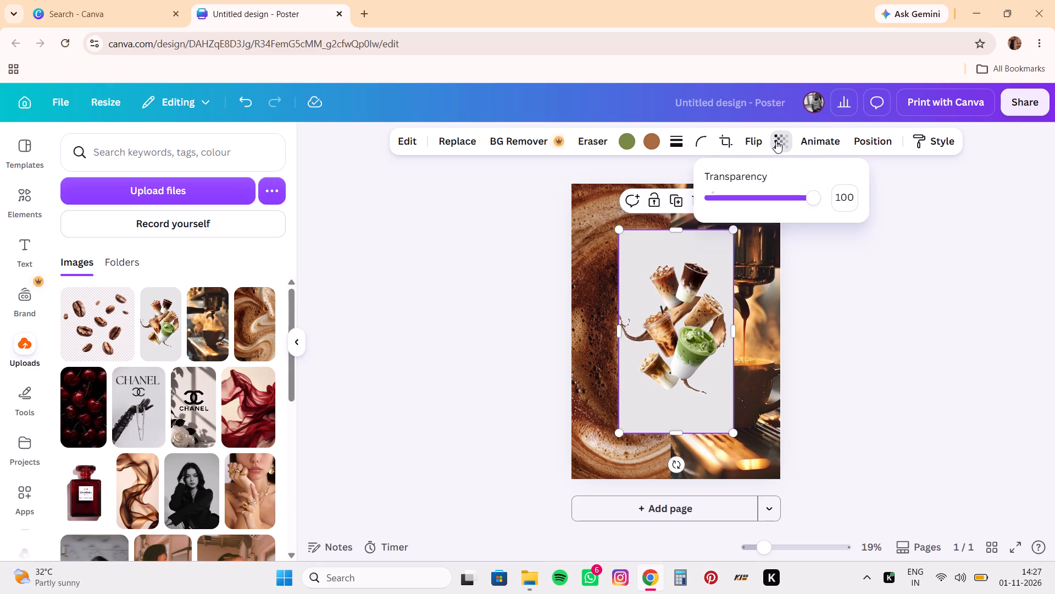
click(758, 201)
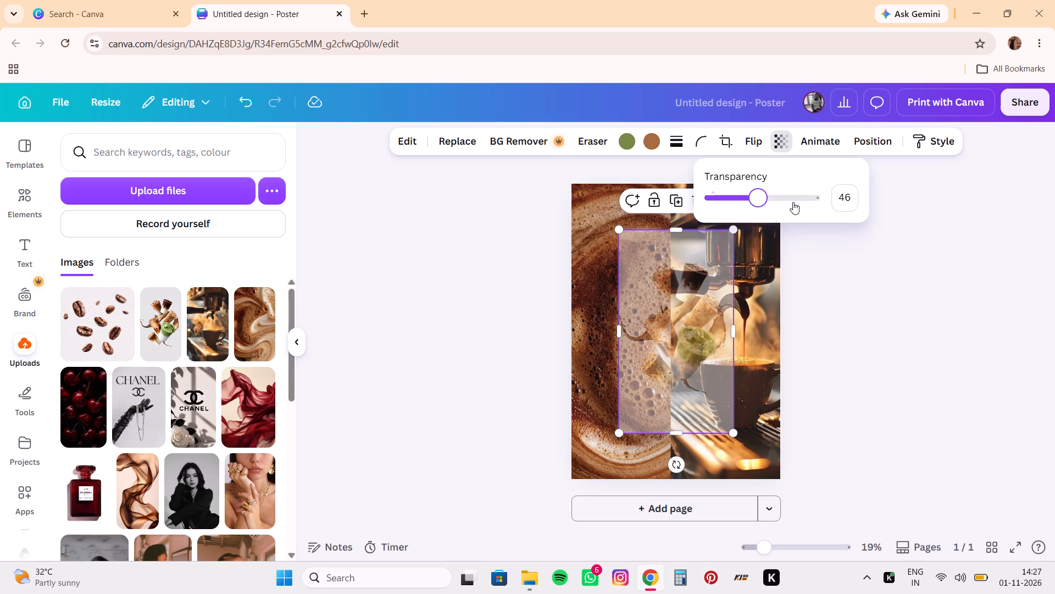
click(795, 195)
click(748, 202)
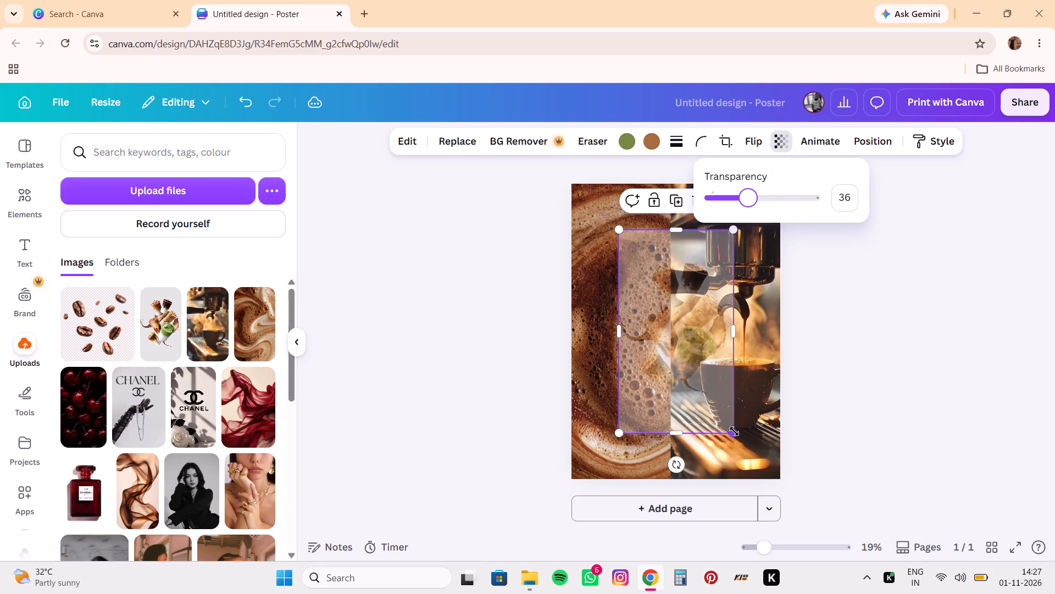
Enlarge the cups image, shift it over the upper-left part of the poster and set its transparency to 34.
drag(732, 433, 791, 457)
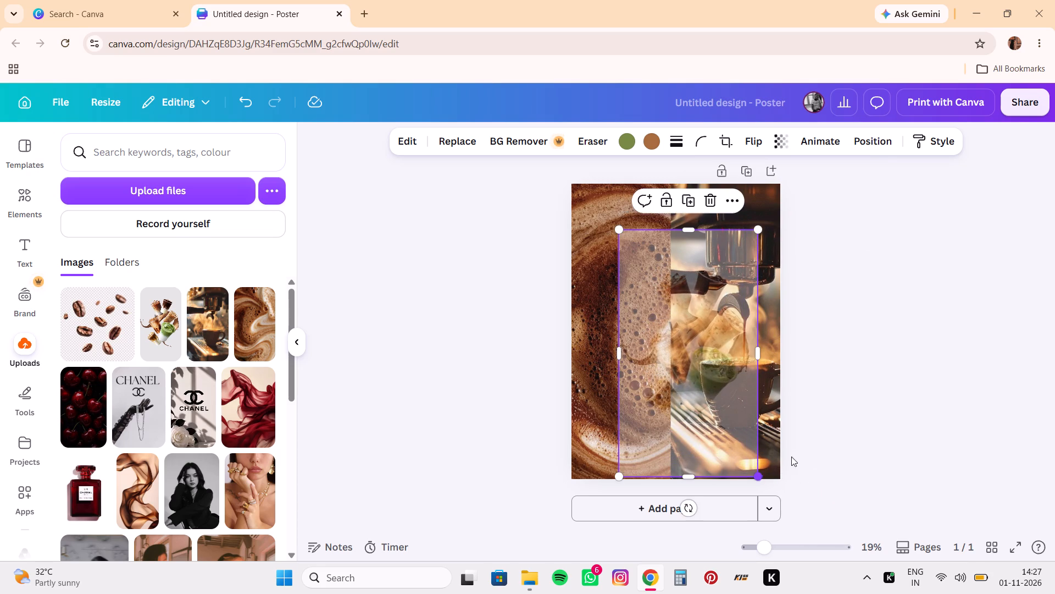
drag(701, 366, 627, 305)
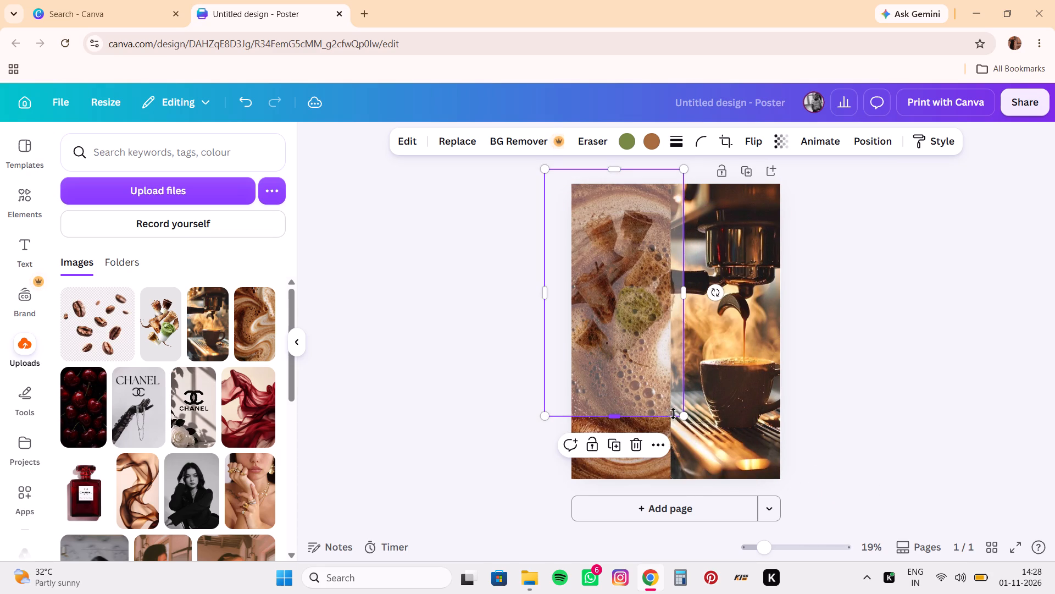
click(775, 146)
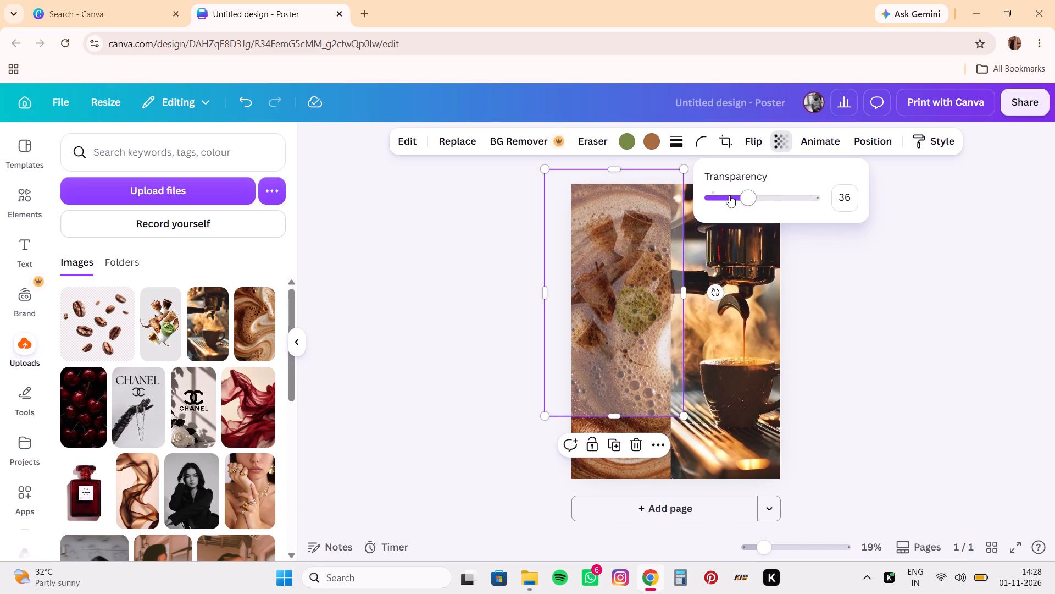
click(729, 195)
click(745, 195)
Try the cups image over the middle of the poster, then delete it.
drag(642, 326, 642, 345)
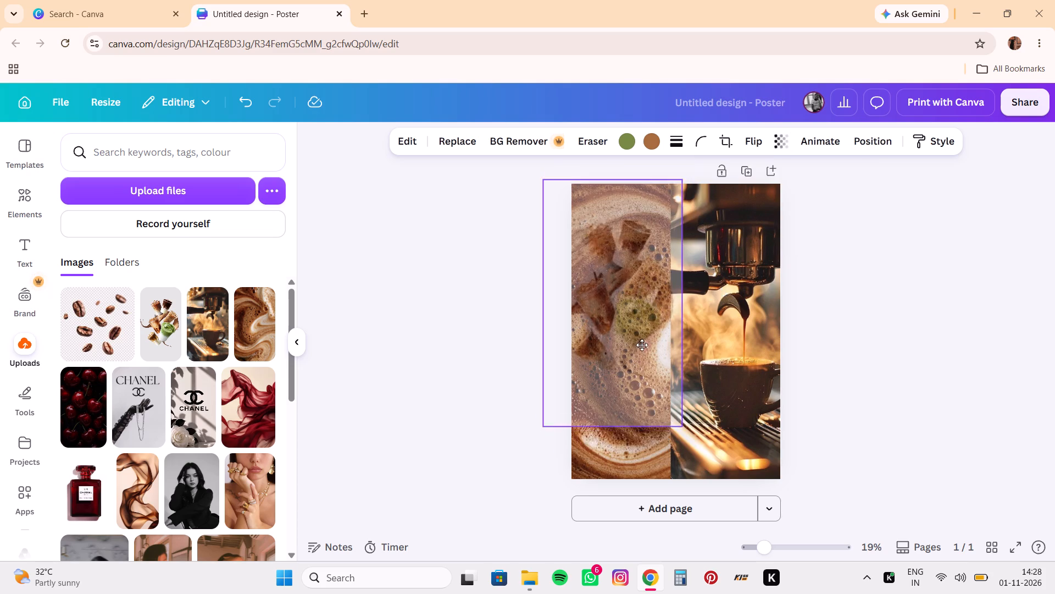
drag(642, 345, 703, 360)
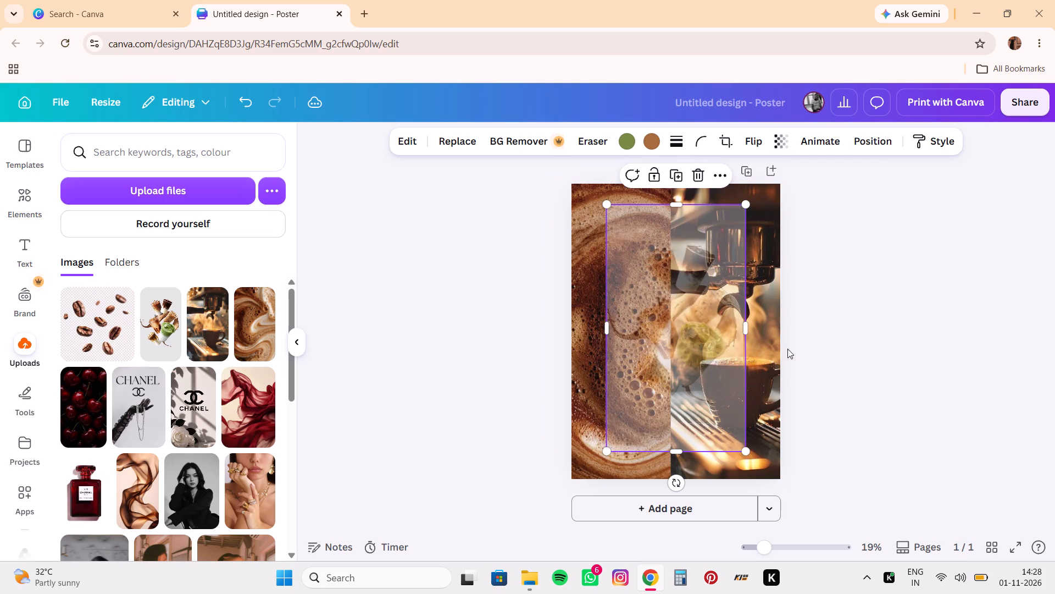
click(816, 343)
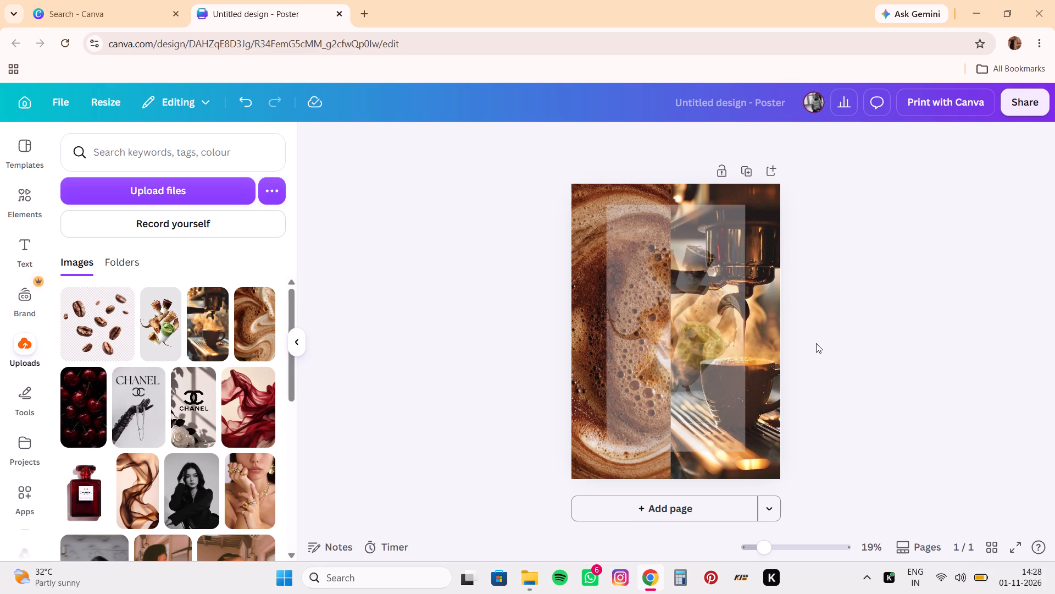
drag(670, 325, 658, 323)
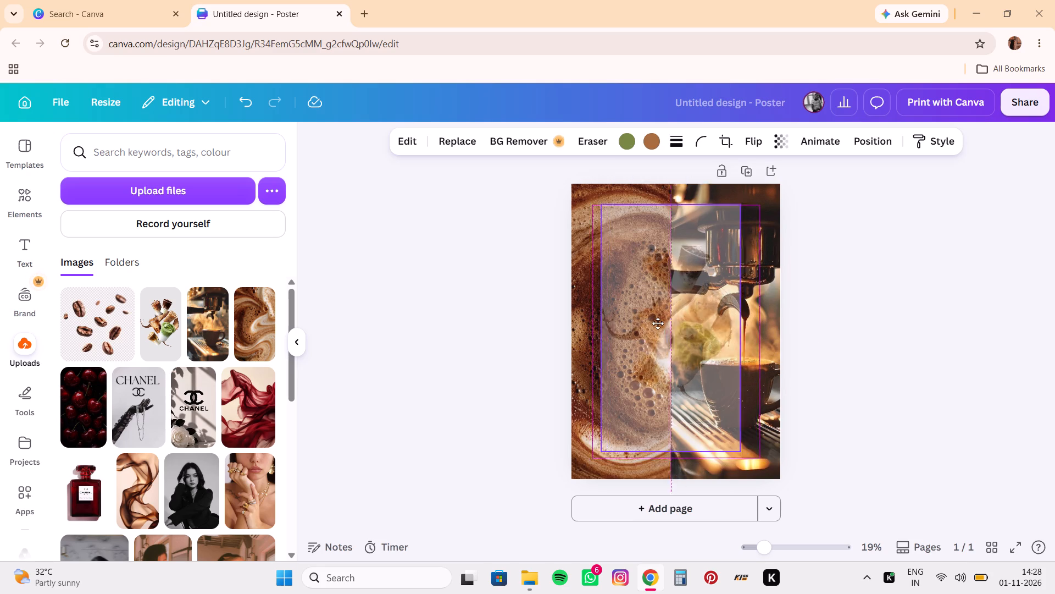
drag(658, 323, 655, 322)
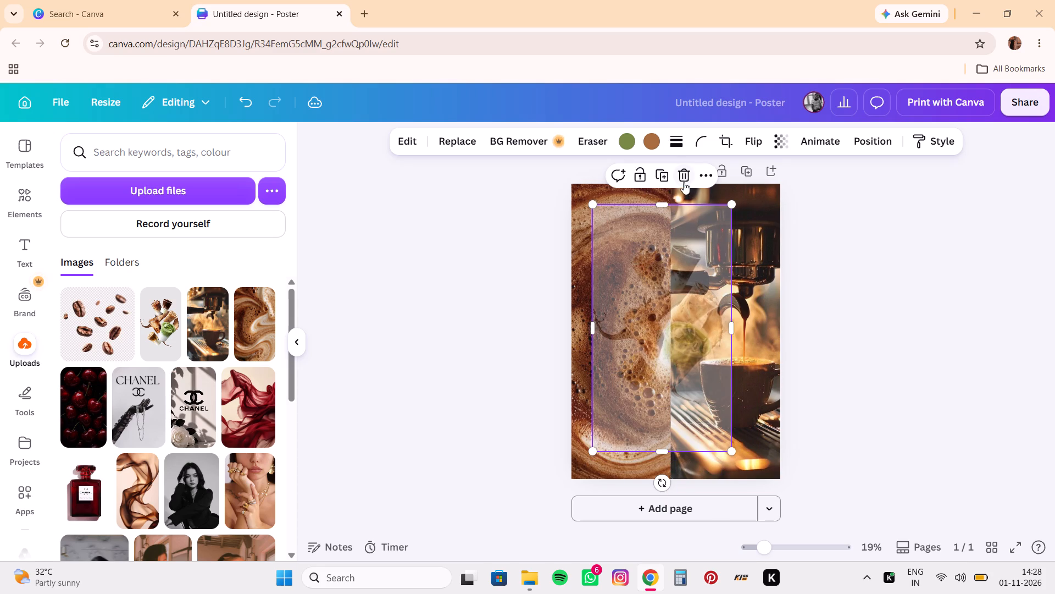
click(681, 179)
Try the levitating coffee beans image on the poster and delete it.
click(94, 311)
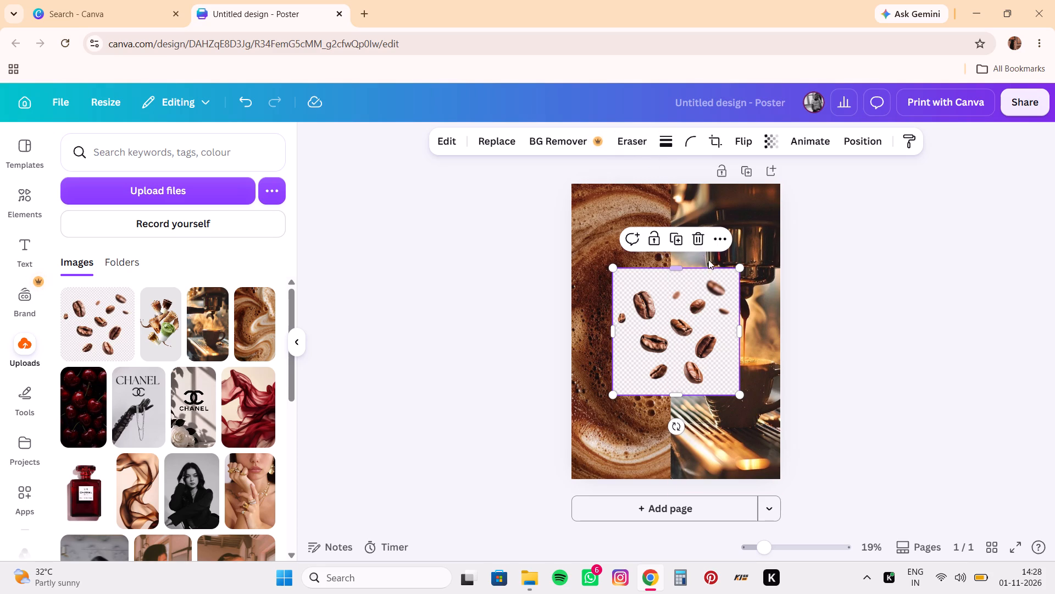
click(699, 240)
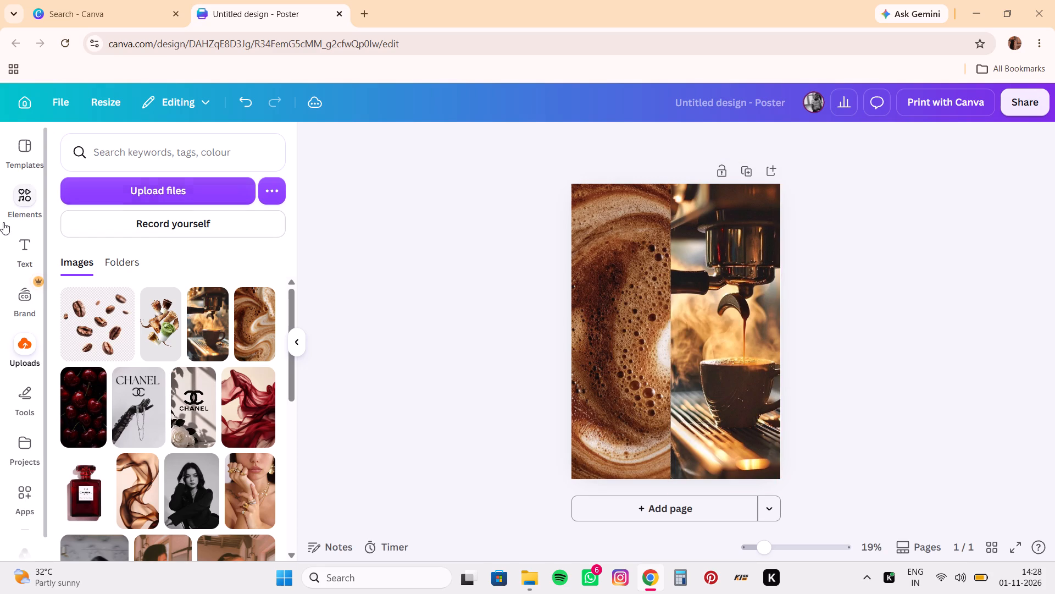
Open the elements library and add a plain beige circle to the middle of the poster.
click(3, 222)
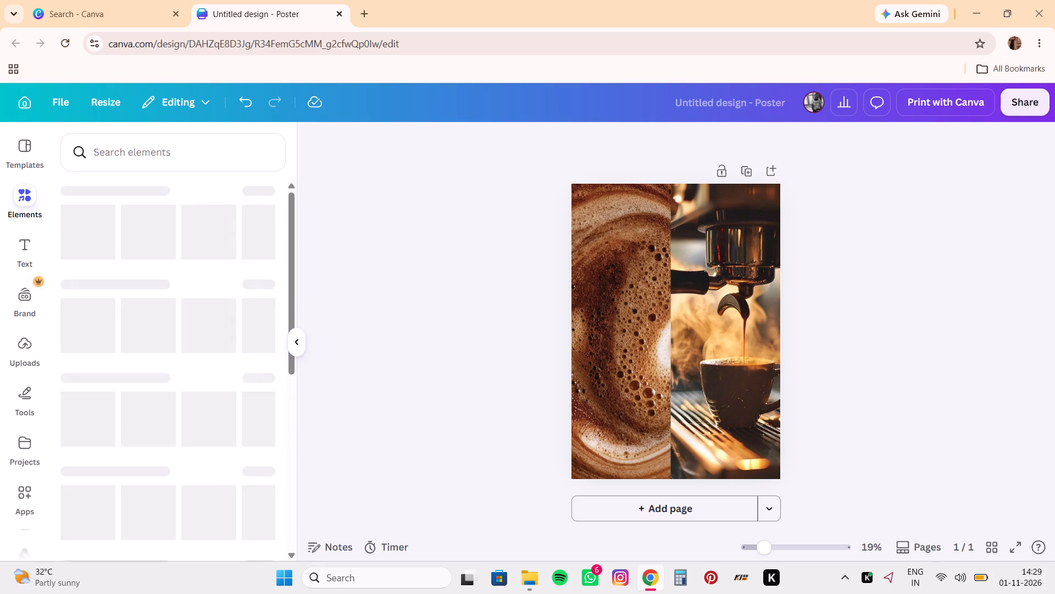
key(c)
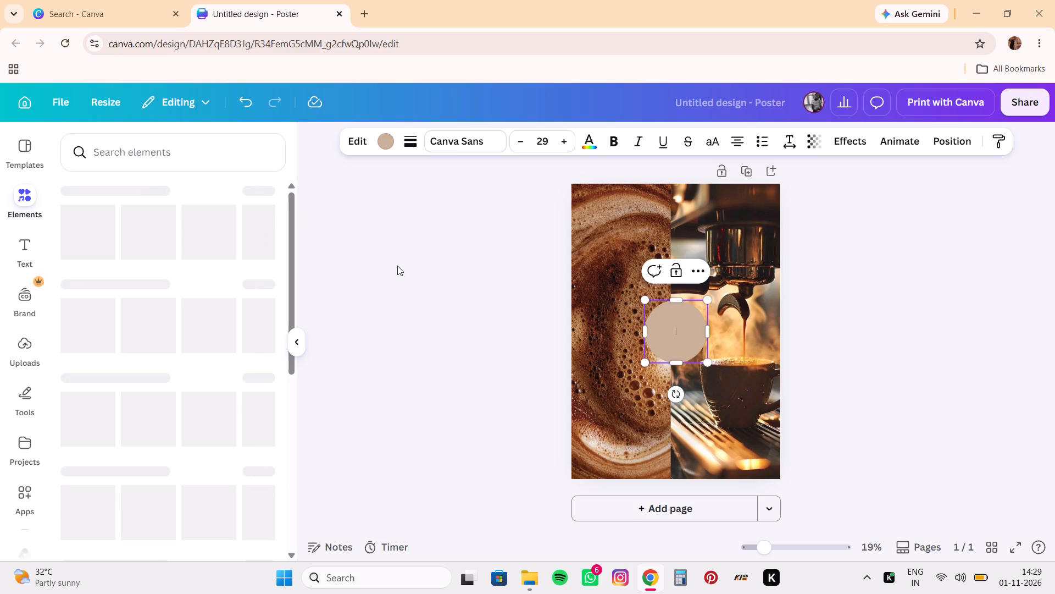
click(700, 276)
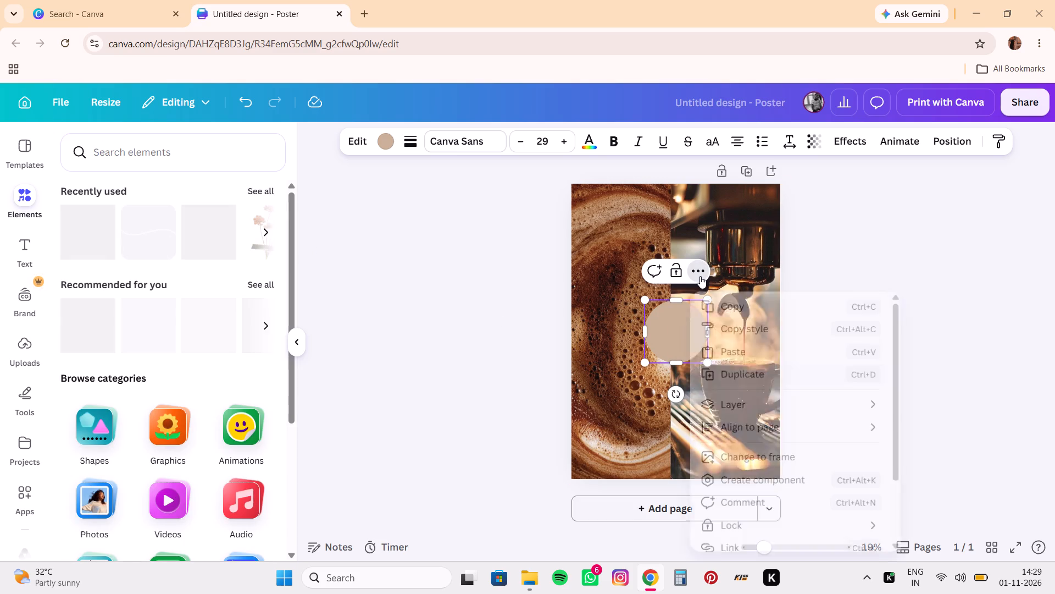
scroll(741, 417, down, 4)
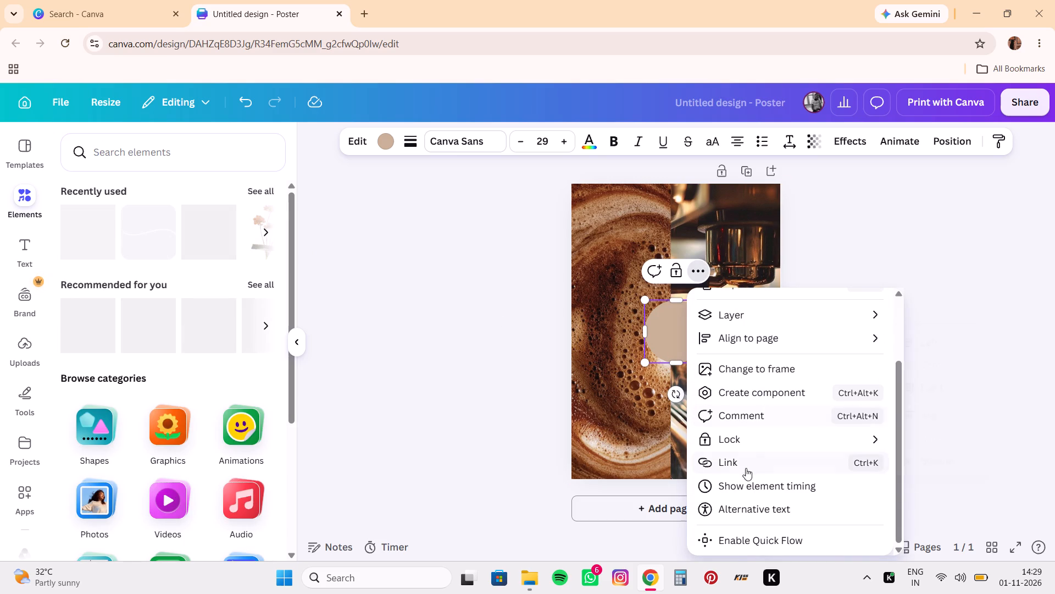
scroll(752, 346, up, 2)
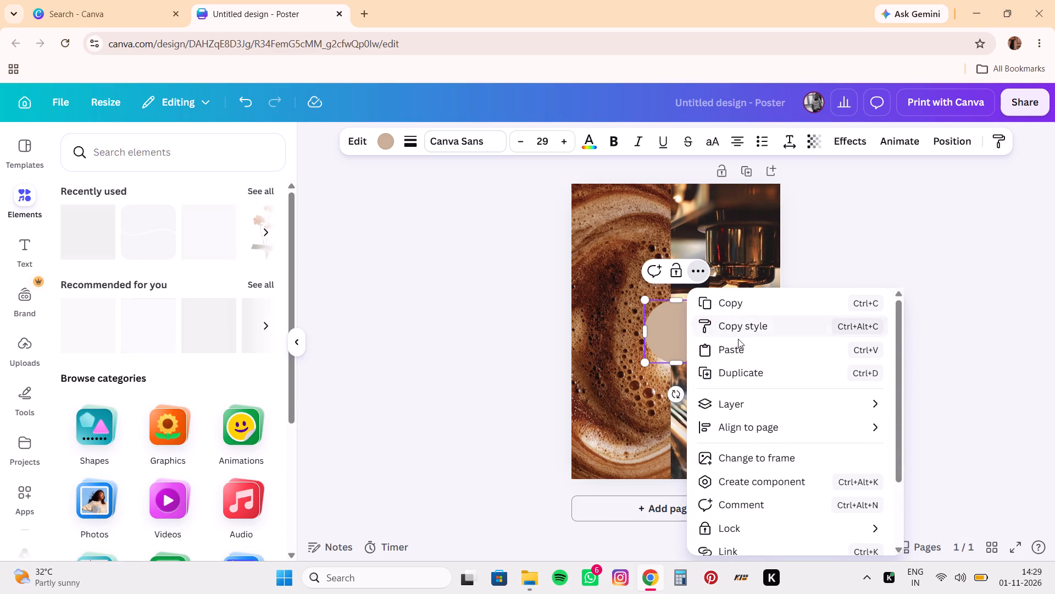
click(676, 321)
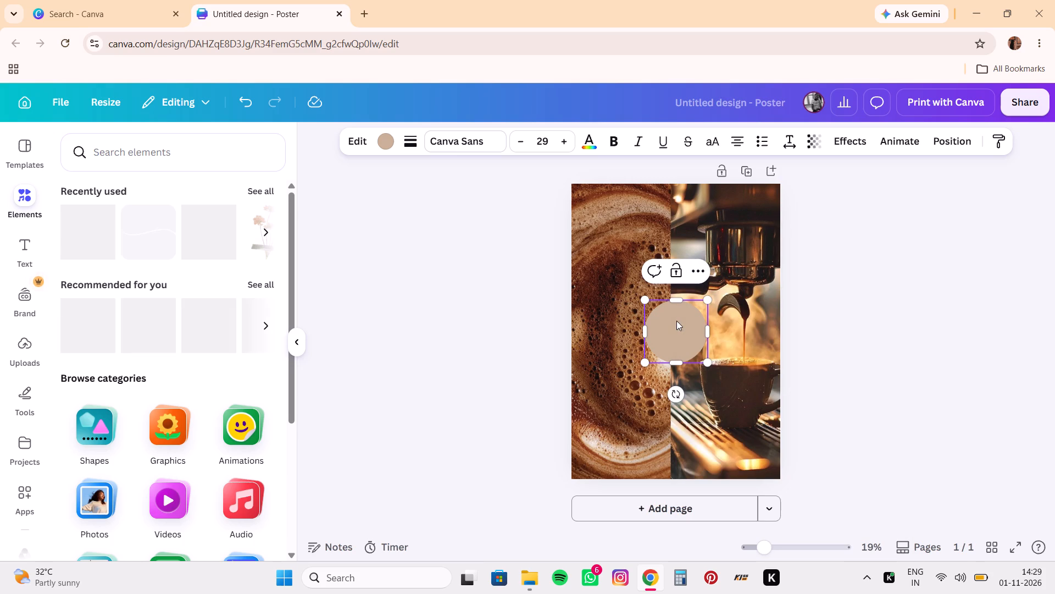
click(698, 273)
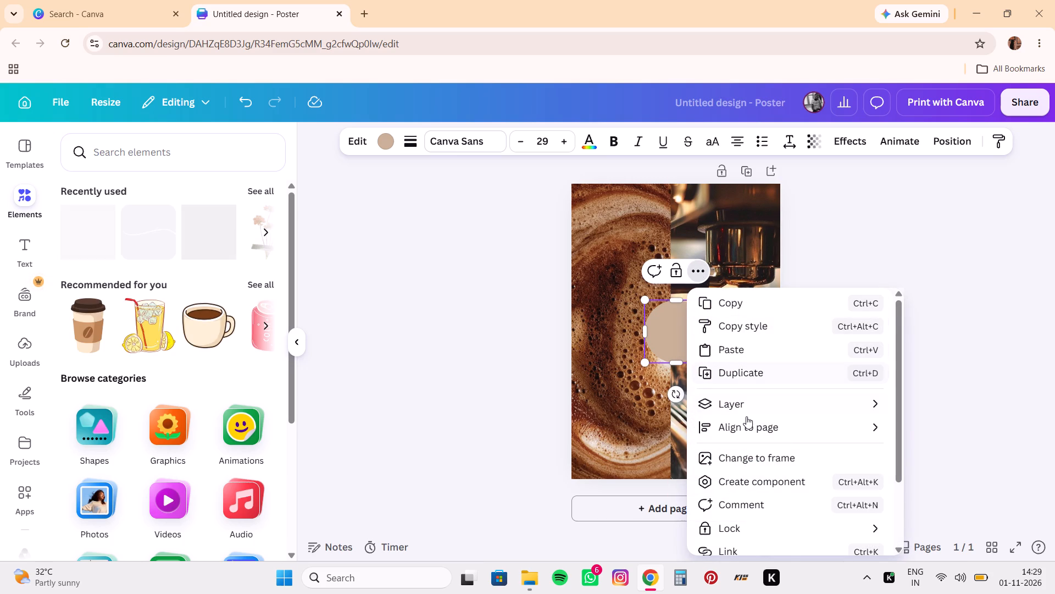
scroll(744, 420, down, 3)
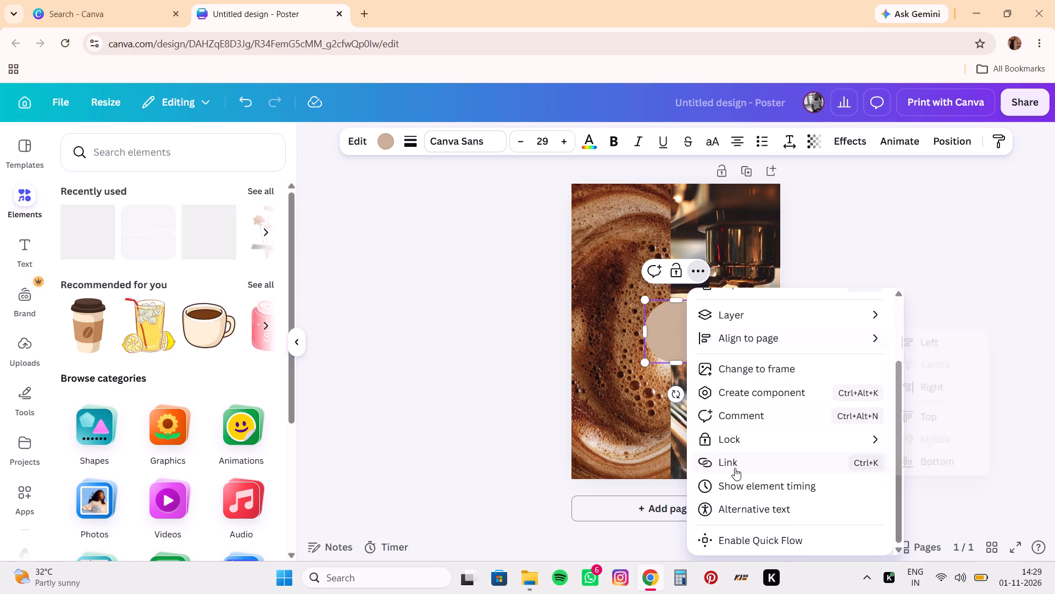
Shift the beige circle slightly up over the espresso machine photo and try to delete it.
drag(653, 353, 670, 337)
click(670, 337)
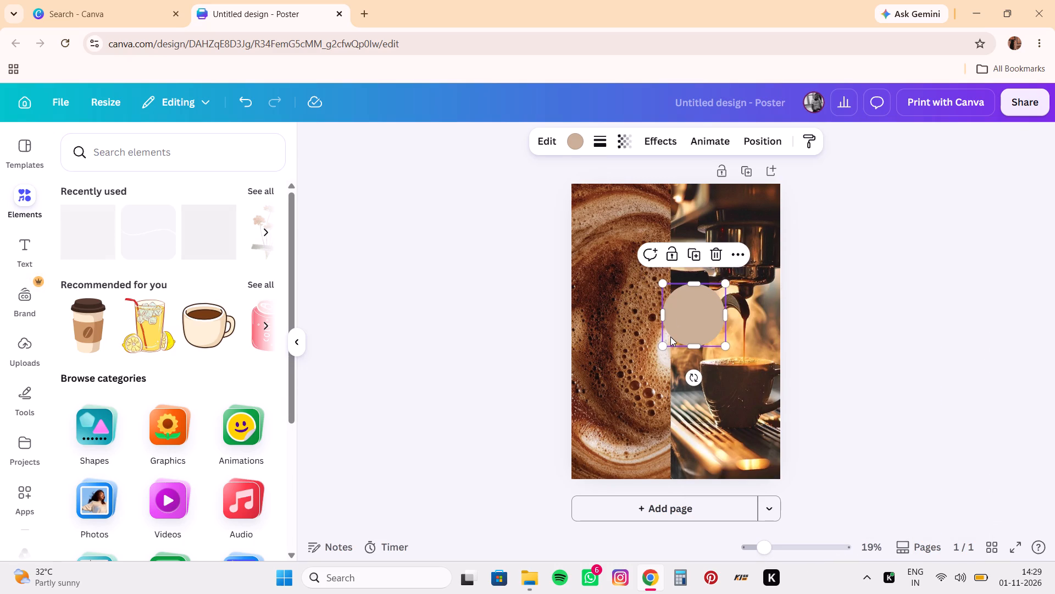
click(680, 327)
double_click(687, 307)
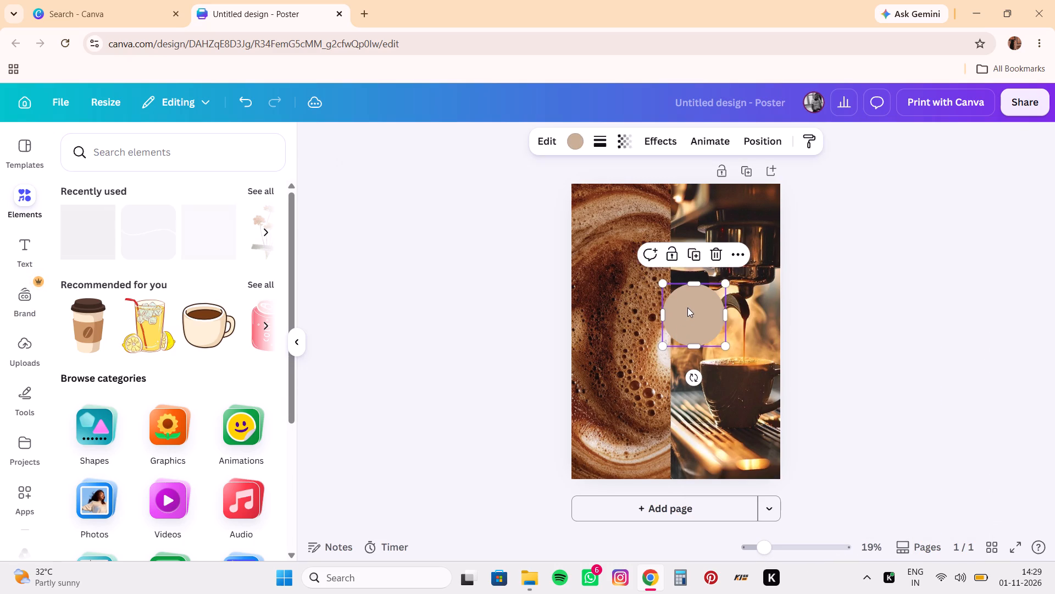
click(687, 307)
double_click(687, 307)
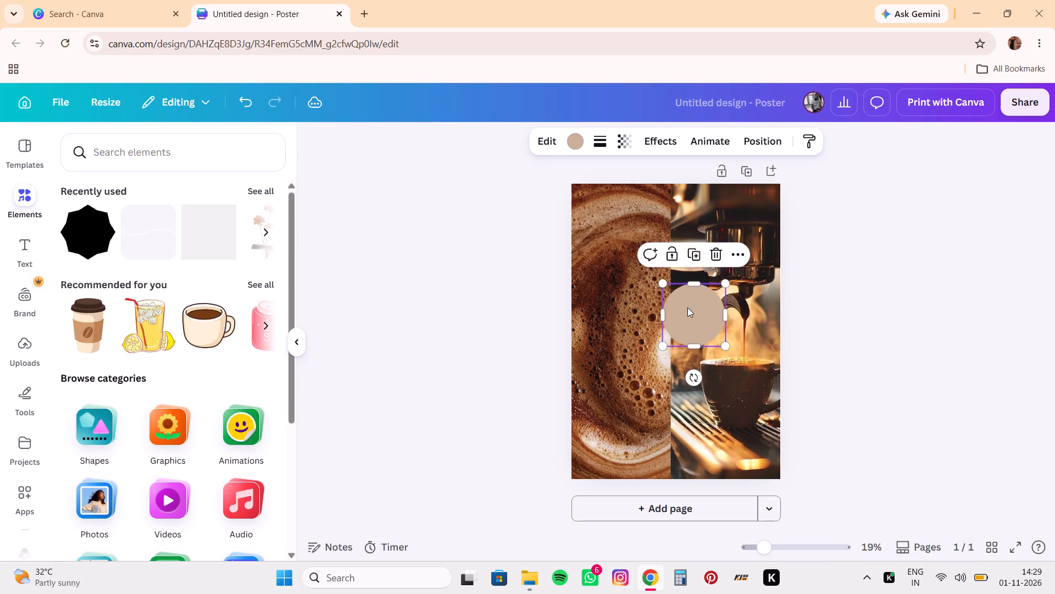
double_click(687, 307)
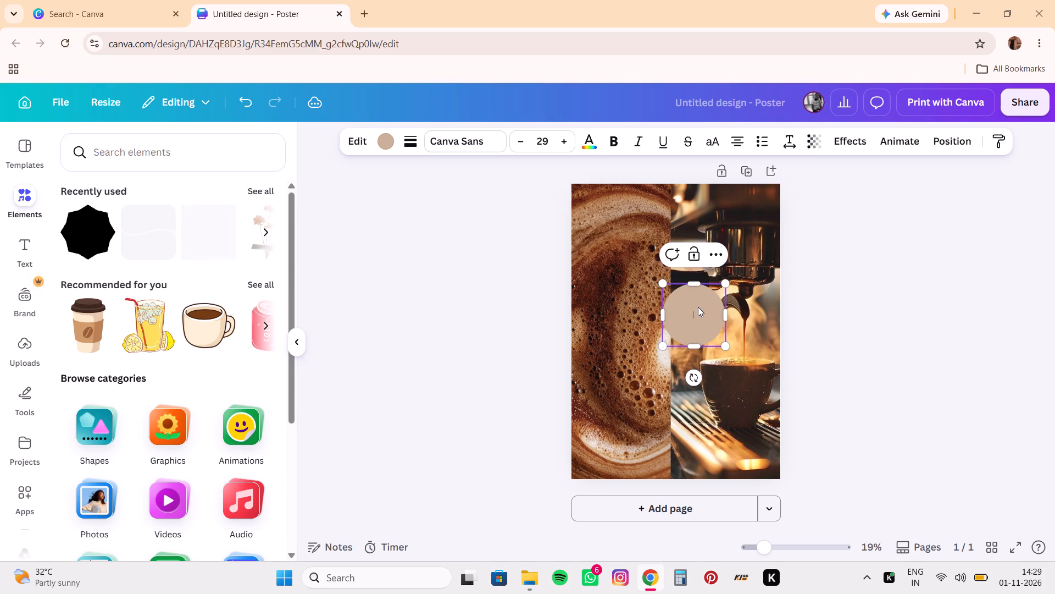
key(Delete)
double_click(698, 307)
Move the beige circle onto the seam between the coffee swirl and the espresso photo, at the poster's mid-height.
drag(687, 316, 695, 321)
drag(695, 321, 681, 321)
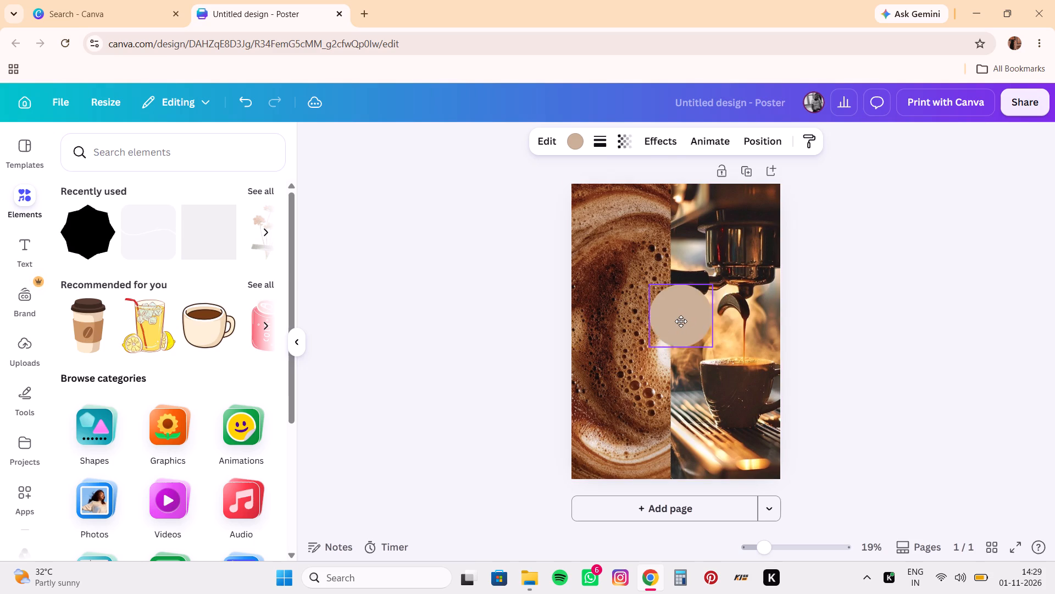
drag(681, 321, 671, 335)
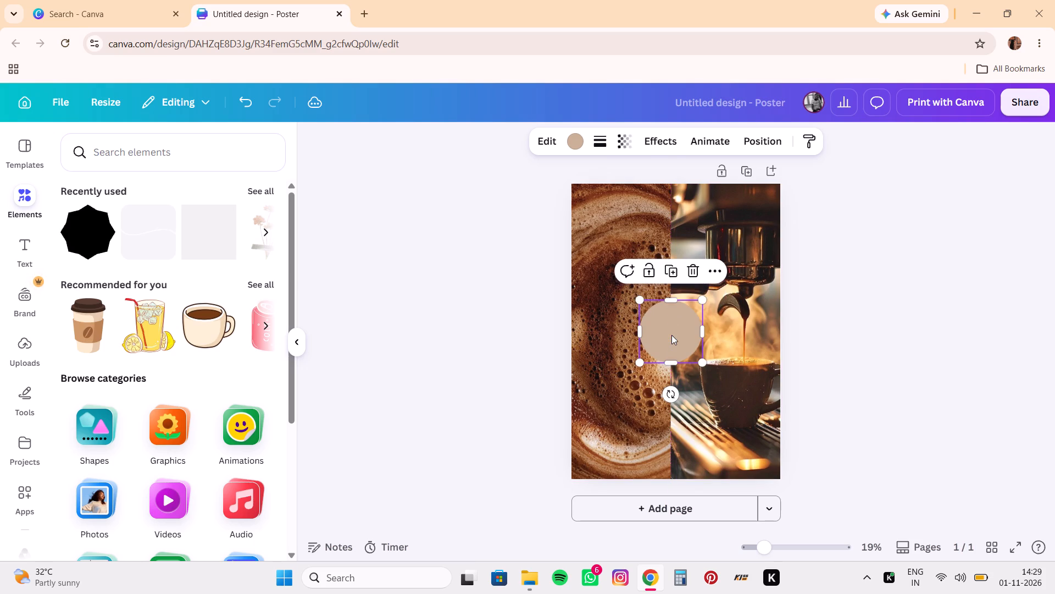
click(673, 328)
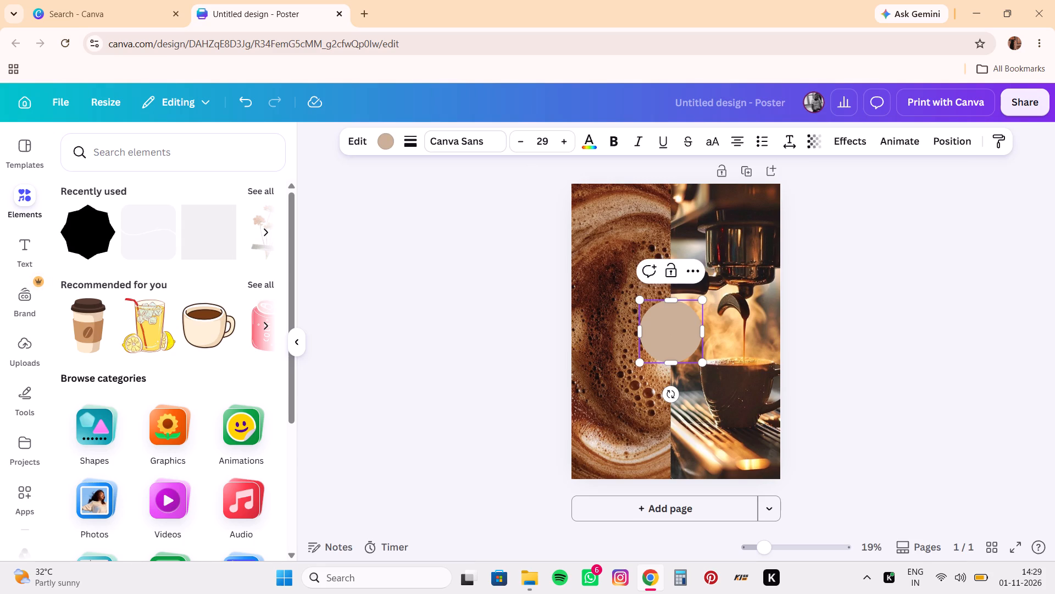
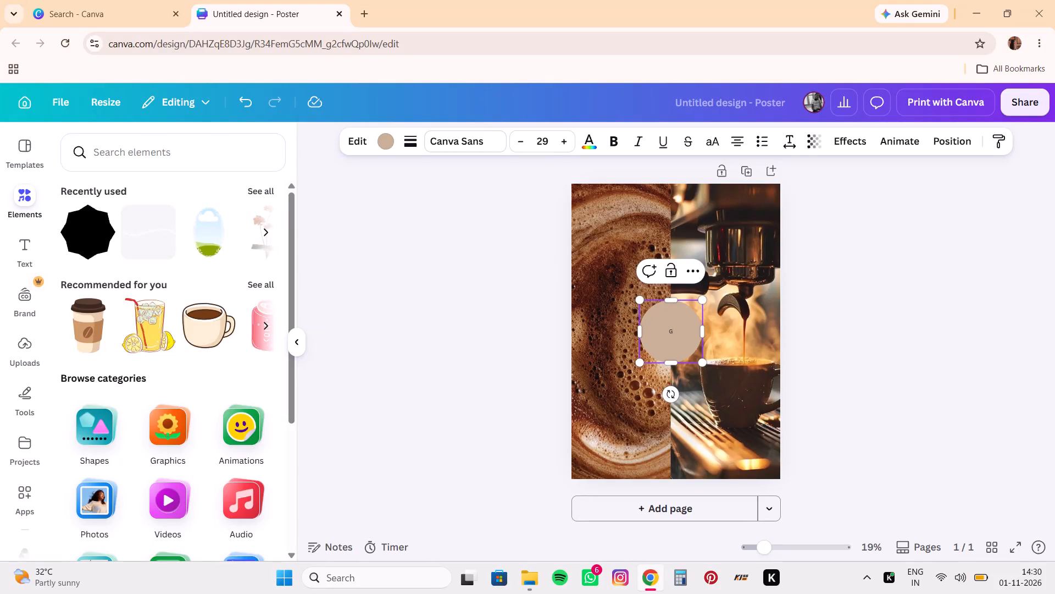
Enter the text "Grand Opening" inside the beige circle.
text(ra)
text(nd)
key(space)
Set the circle's "Grand Opening" text to the Glacial Indifference font at size 44.
drag(690, 329, 649, 331)
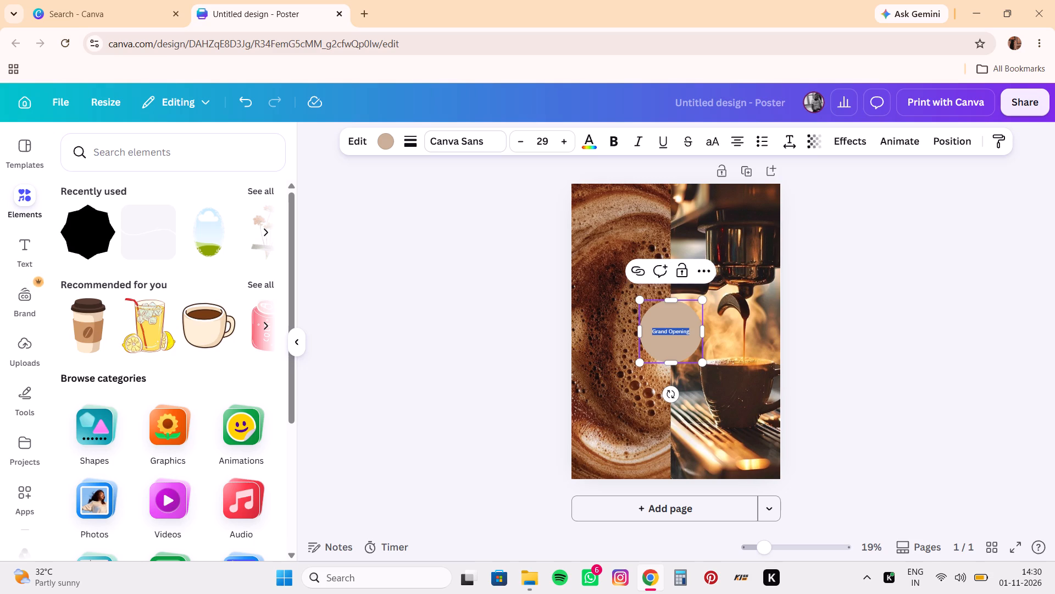
click(488, 140)
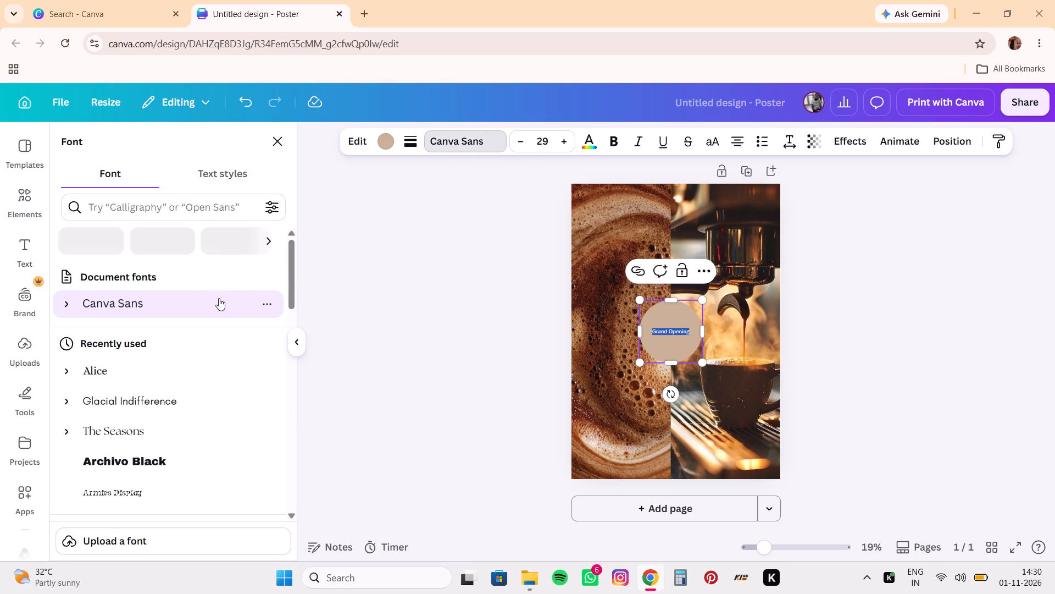
click(158, 400)
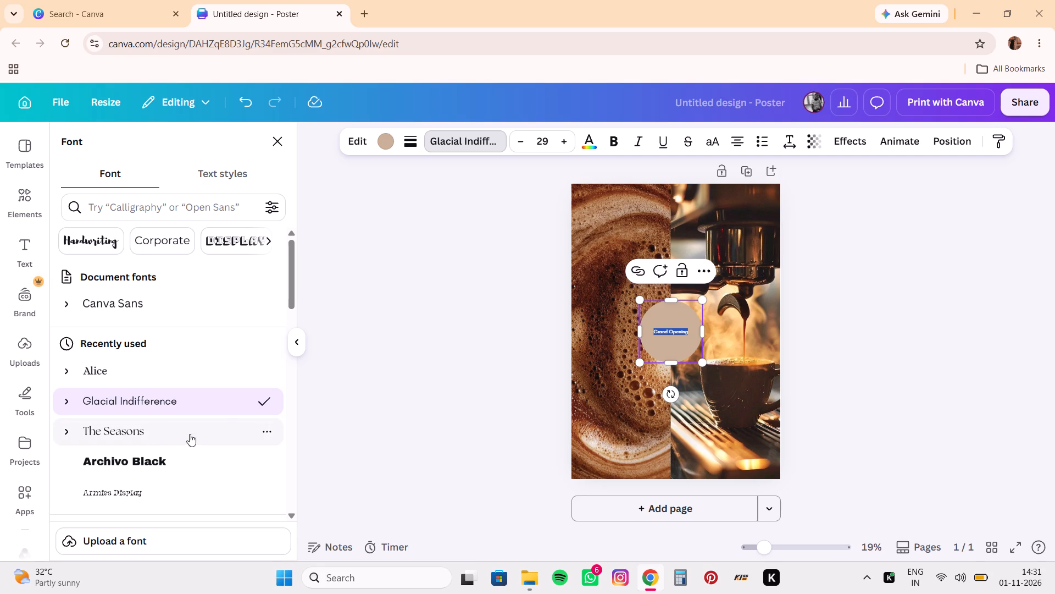
triple_click(568, 143)
triple_click(568, 143)
triple_click(568, 143)
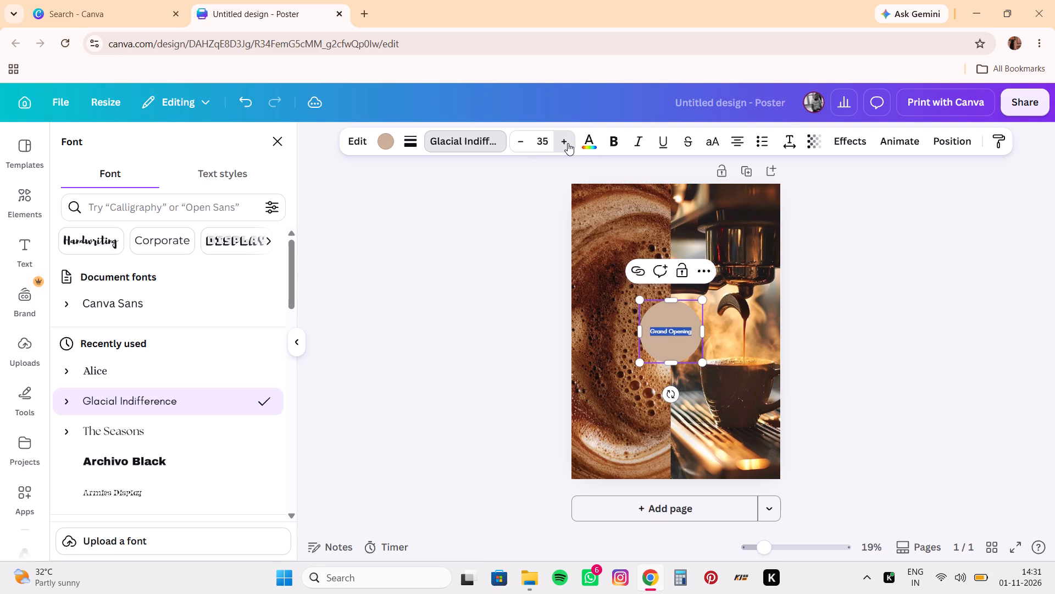
triple_click(568, 143)
triple_click(568, 143)
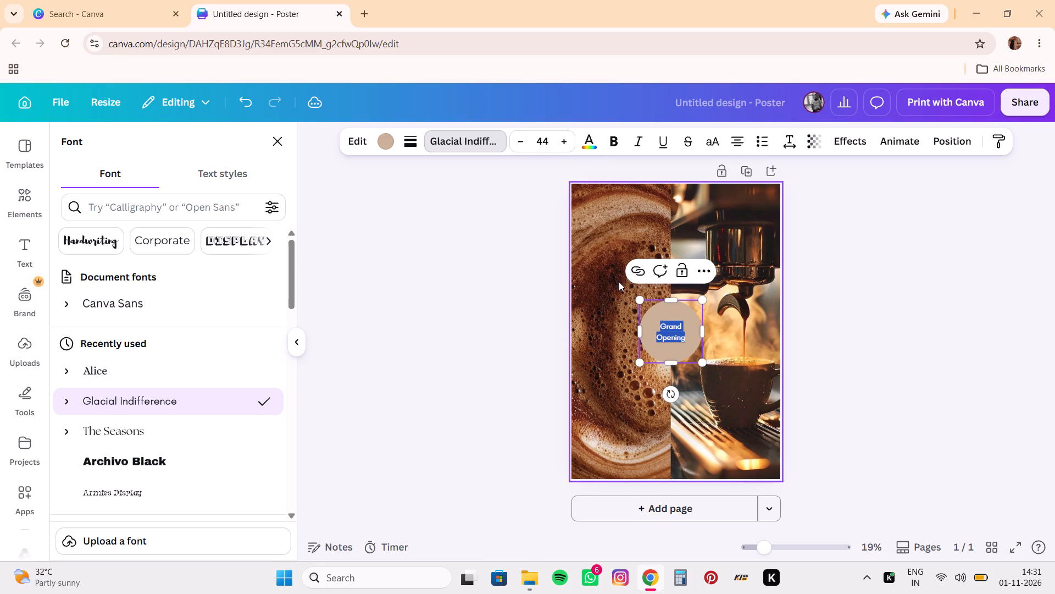
Add "!!!" to the end of the "Grand Opening" text in the circle.
click(684, 337)
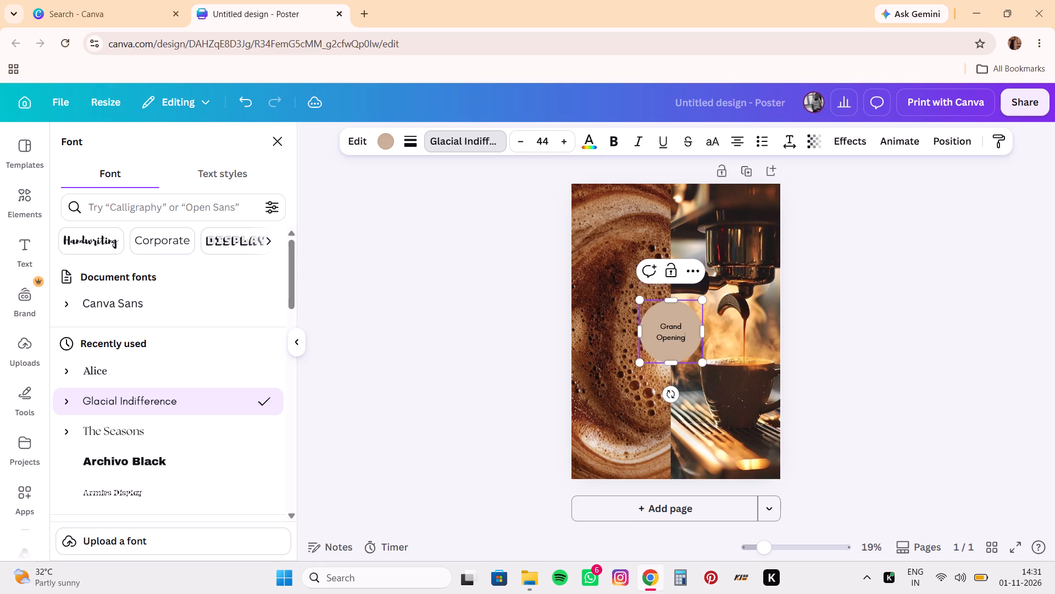
text(!!!)
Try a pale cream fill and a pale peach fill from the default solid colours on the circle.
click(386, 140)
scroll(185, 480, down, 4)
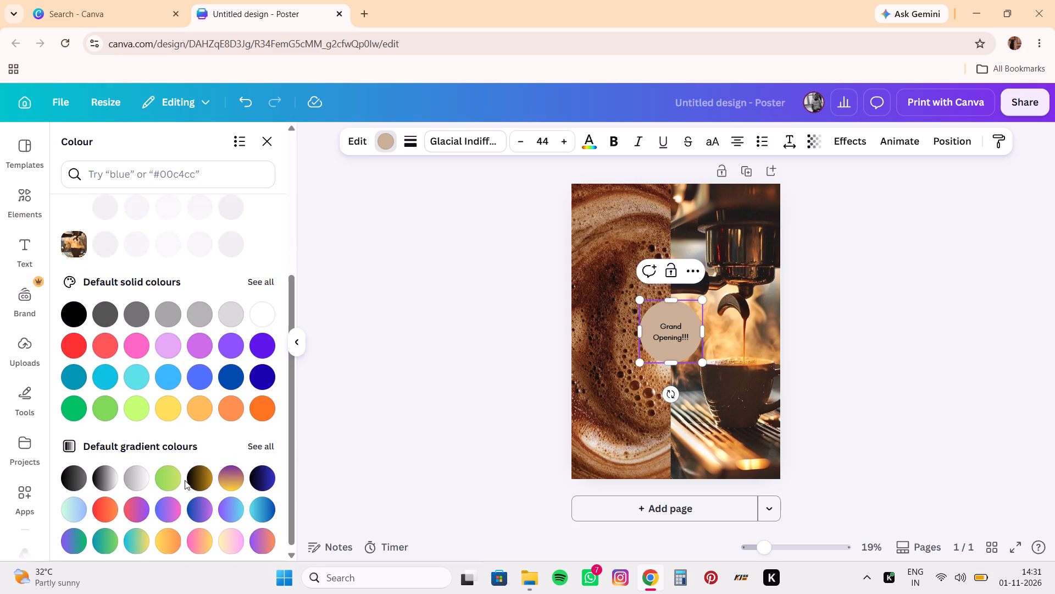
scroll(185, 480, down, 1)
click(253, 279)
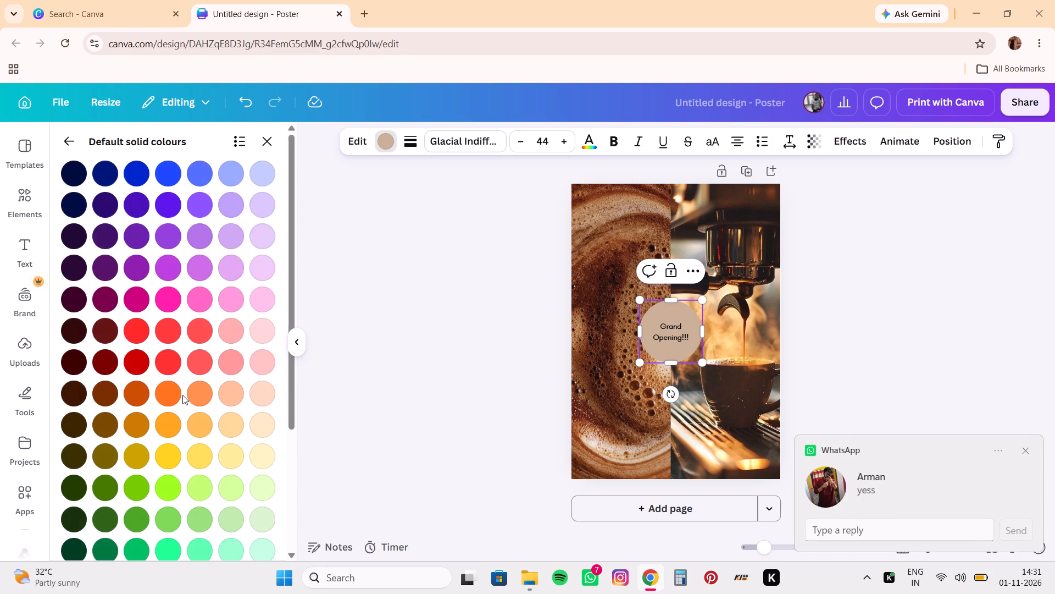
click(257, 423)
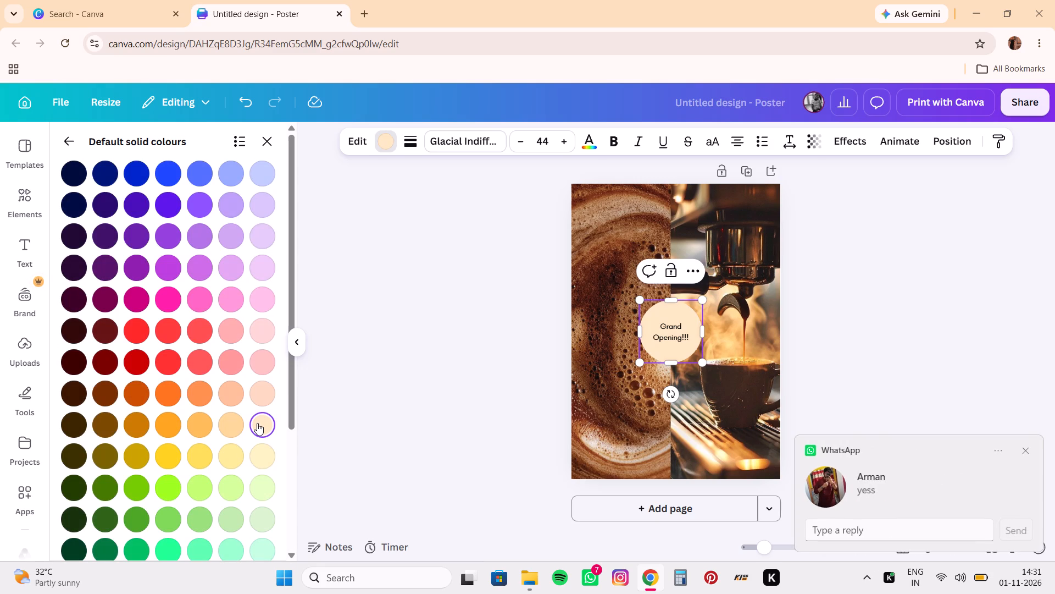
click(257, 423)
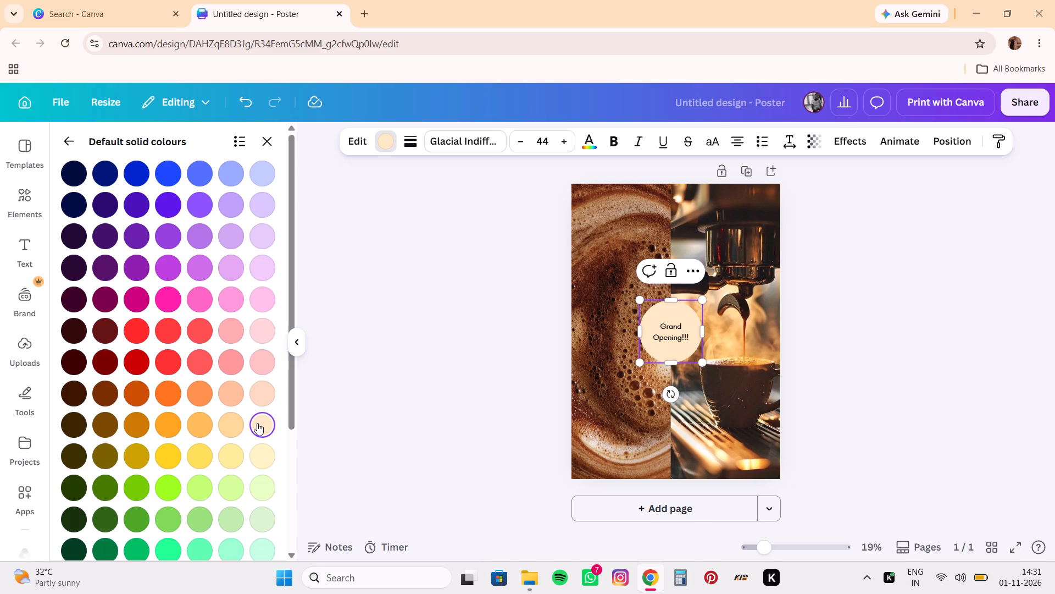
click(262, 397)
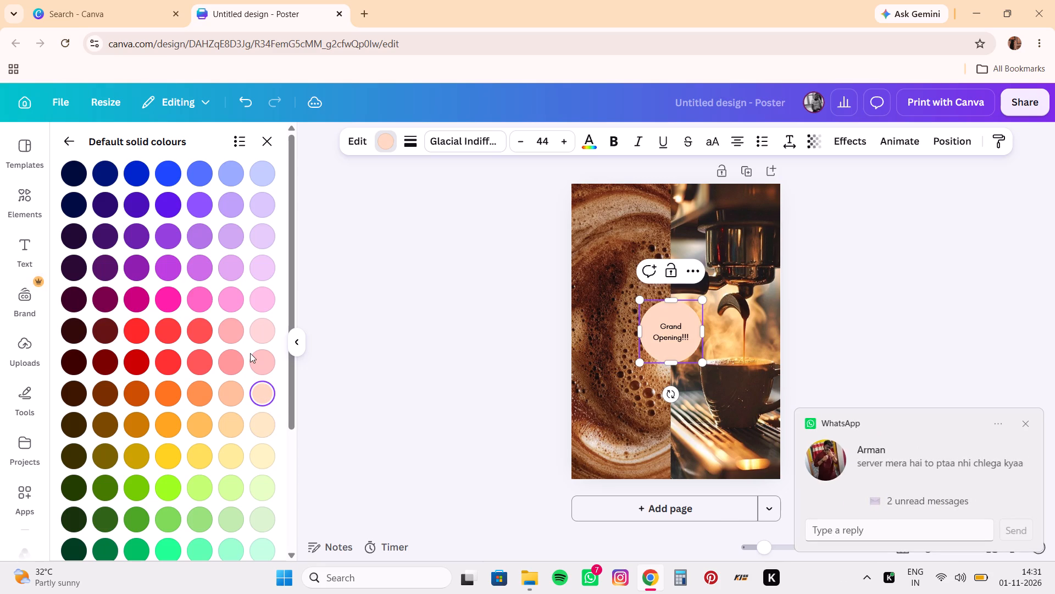
Change the circle's fill to the light orange shade from the full set of default solid colours.
scroll(250, 353, up, 3)
click(384, 141)
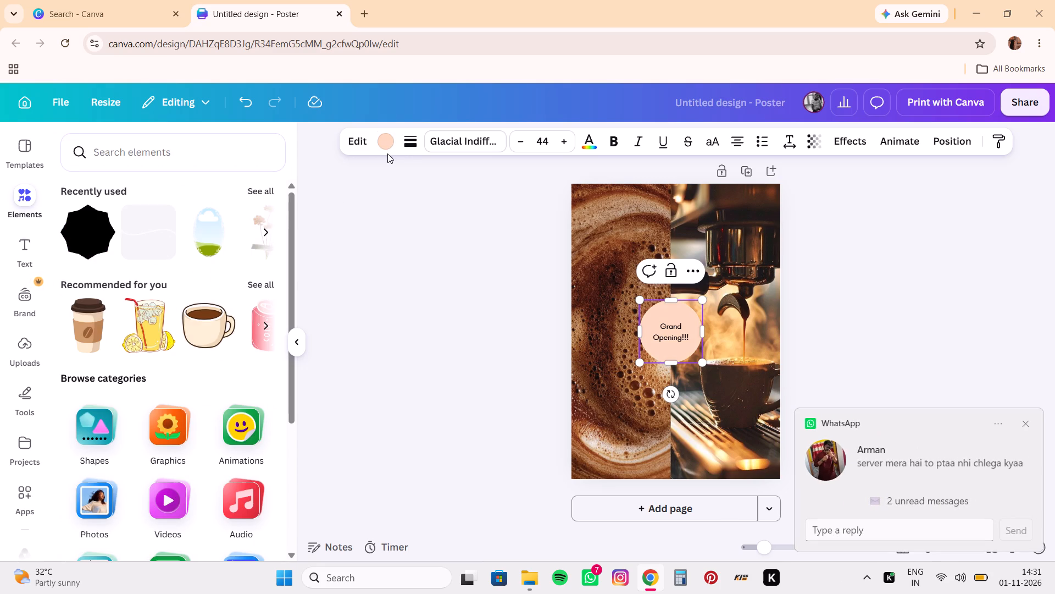
click(391, 148)
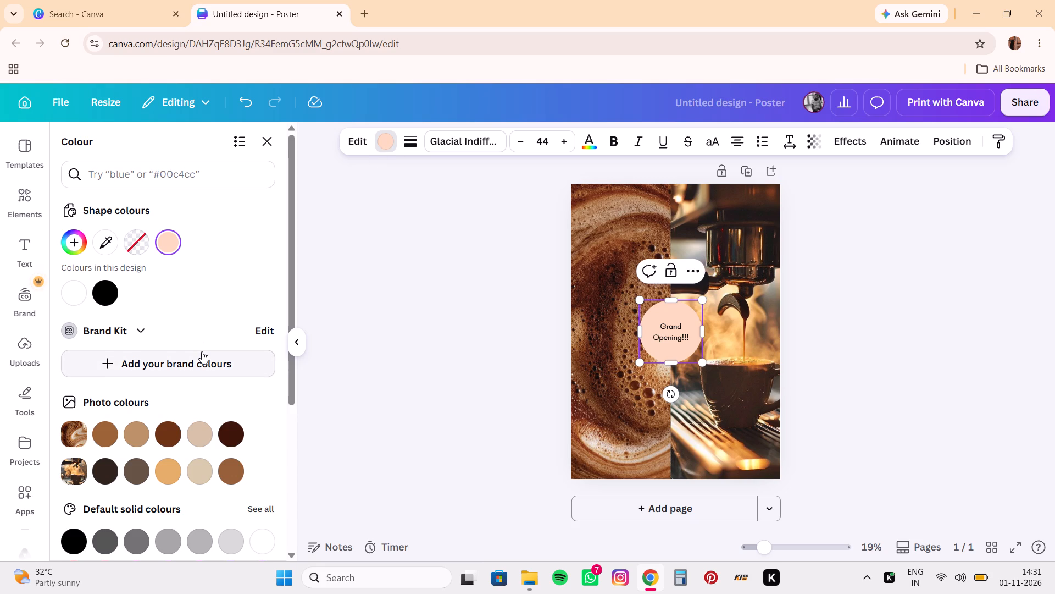
scroll(202, 351, down, 3)
click(265, 353)
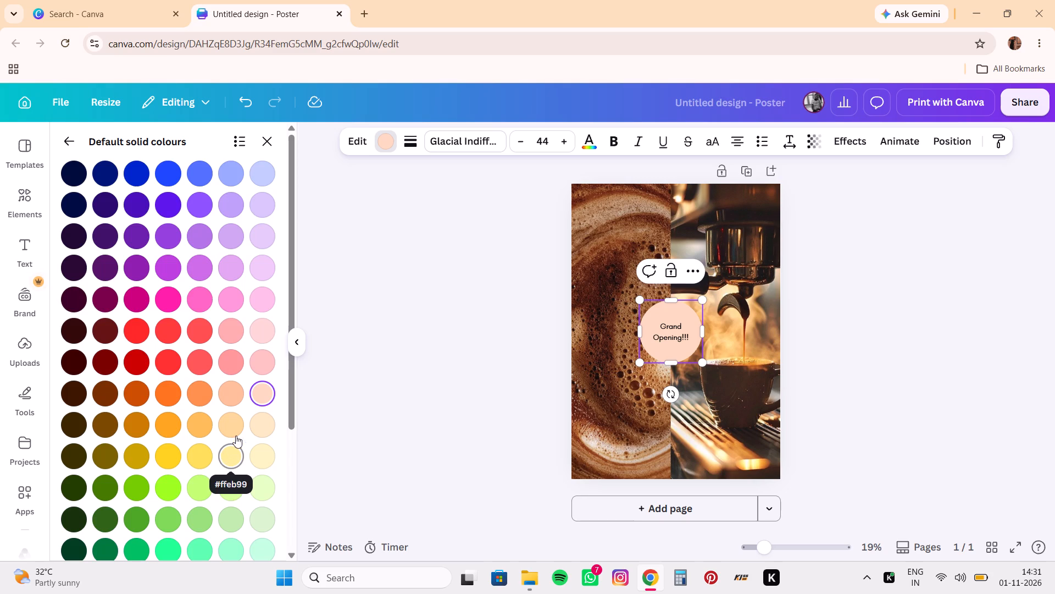
scroll(238, 431, down, 4)
scroll(238, 431, up, 5)
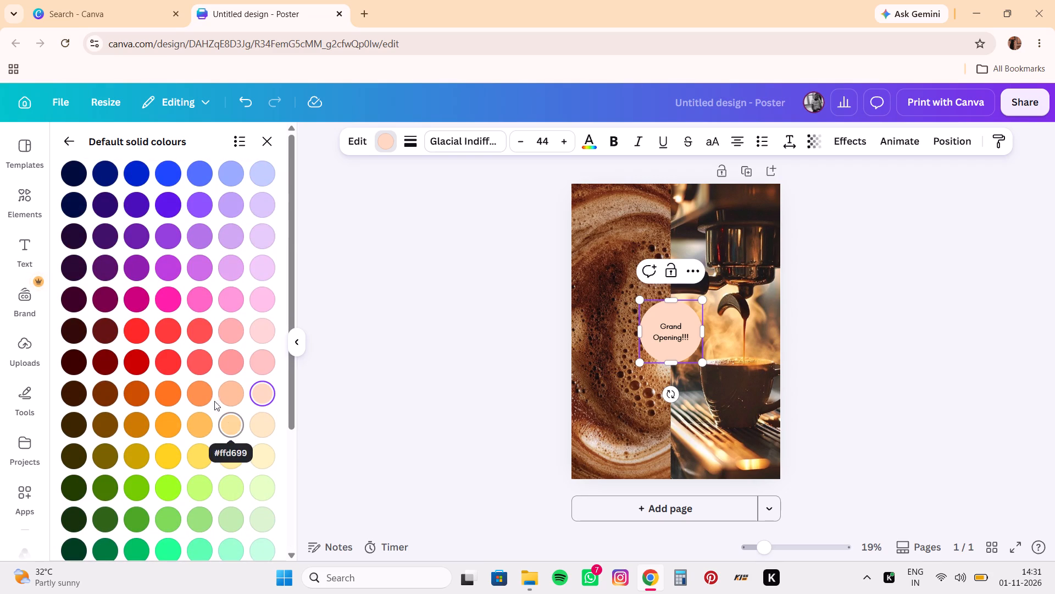
click(237, 422)
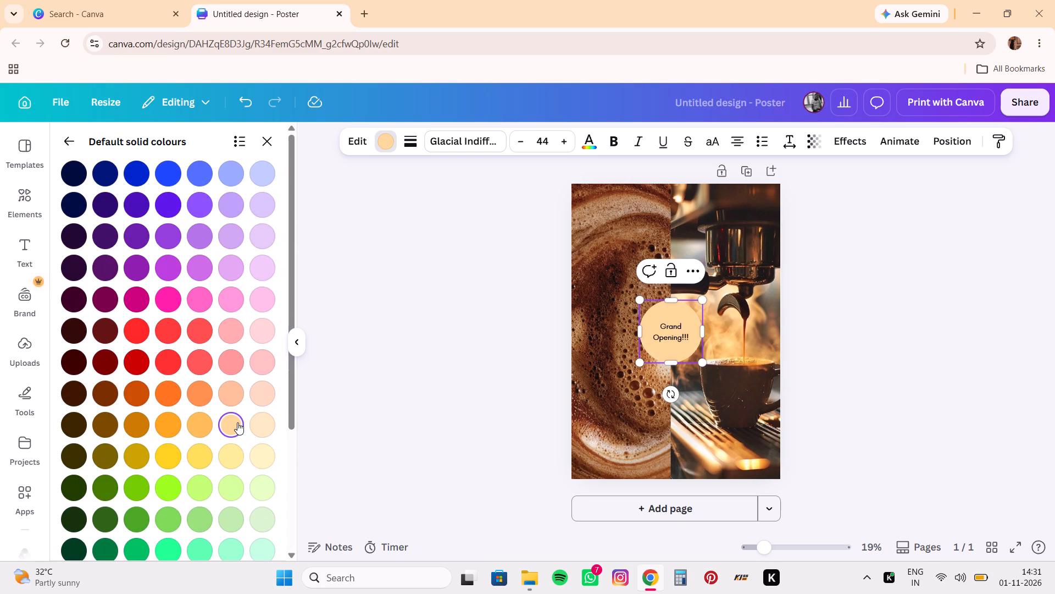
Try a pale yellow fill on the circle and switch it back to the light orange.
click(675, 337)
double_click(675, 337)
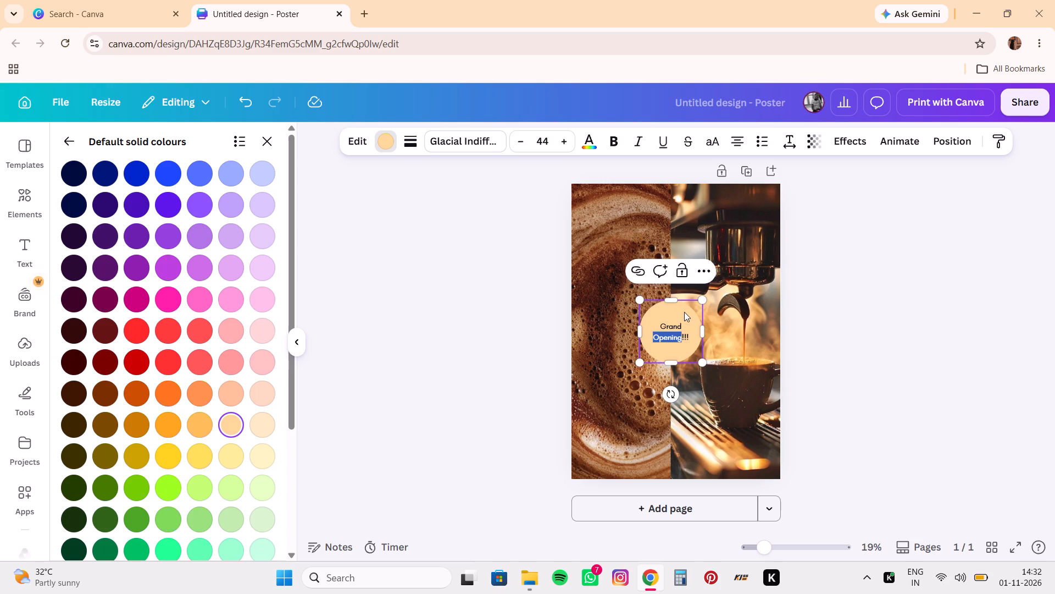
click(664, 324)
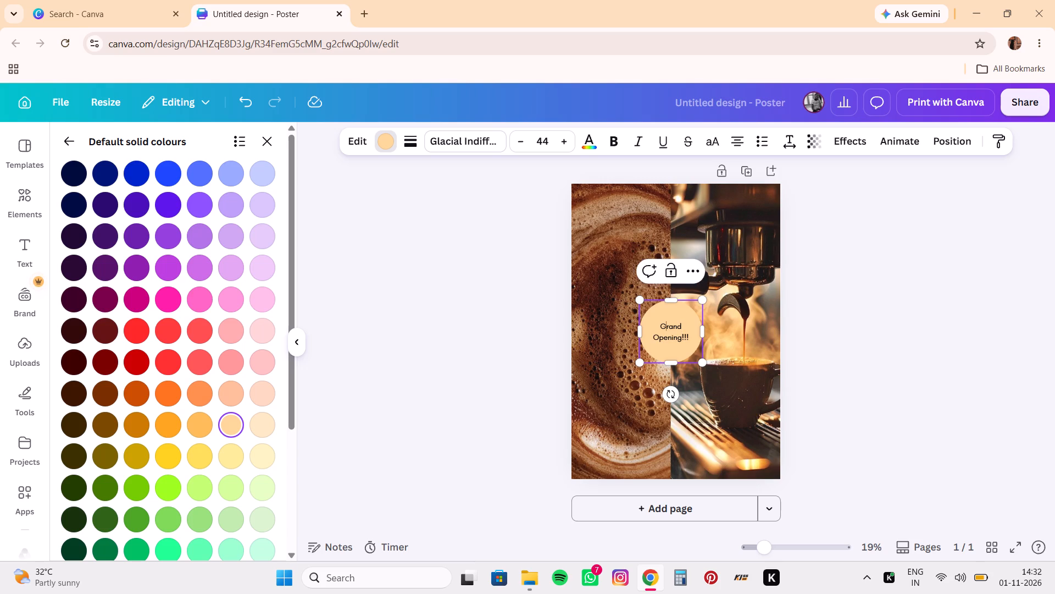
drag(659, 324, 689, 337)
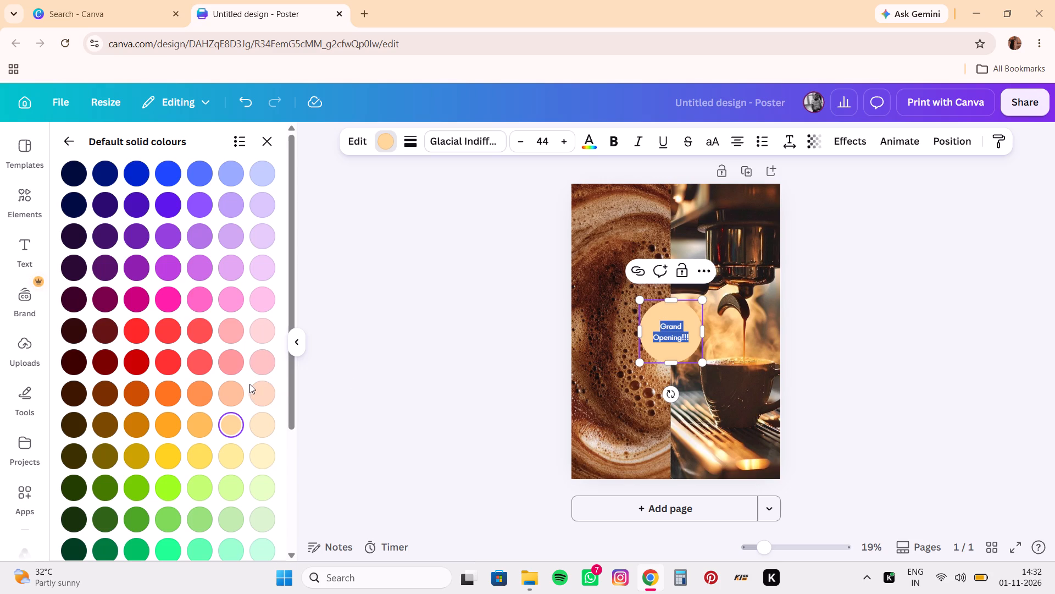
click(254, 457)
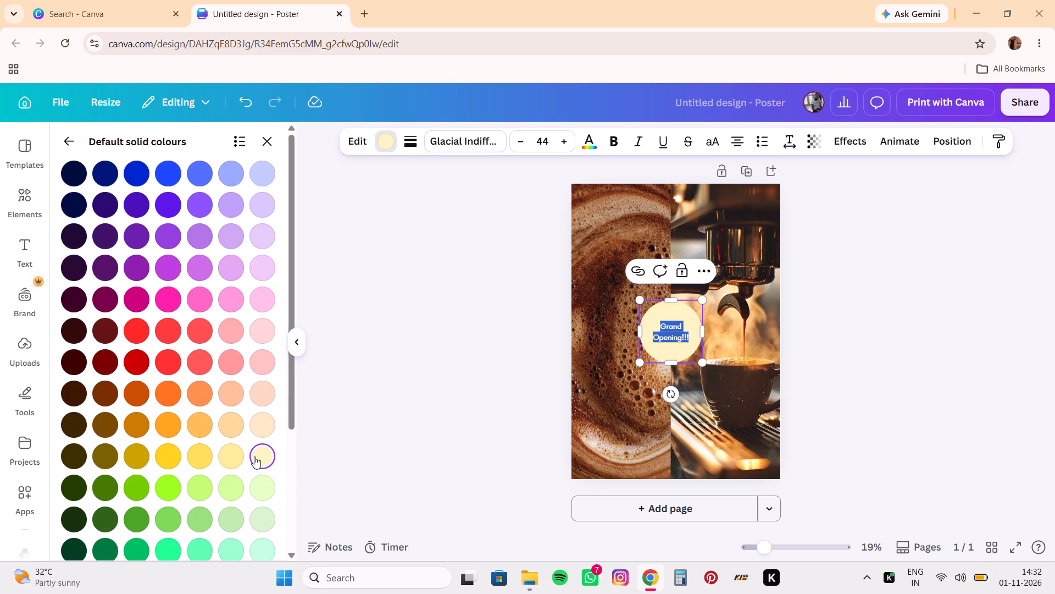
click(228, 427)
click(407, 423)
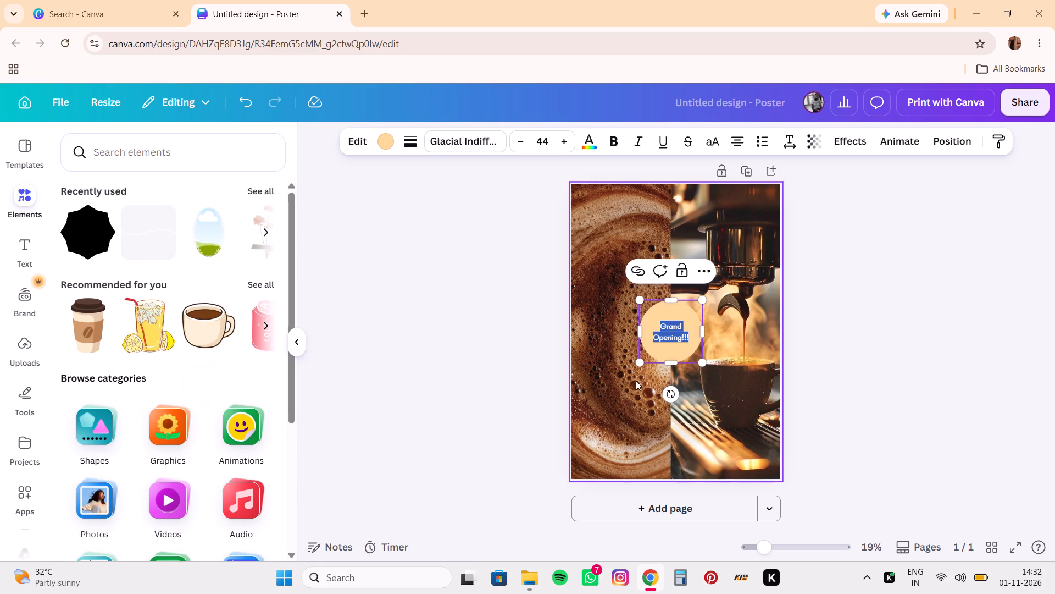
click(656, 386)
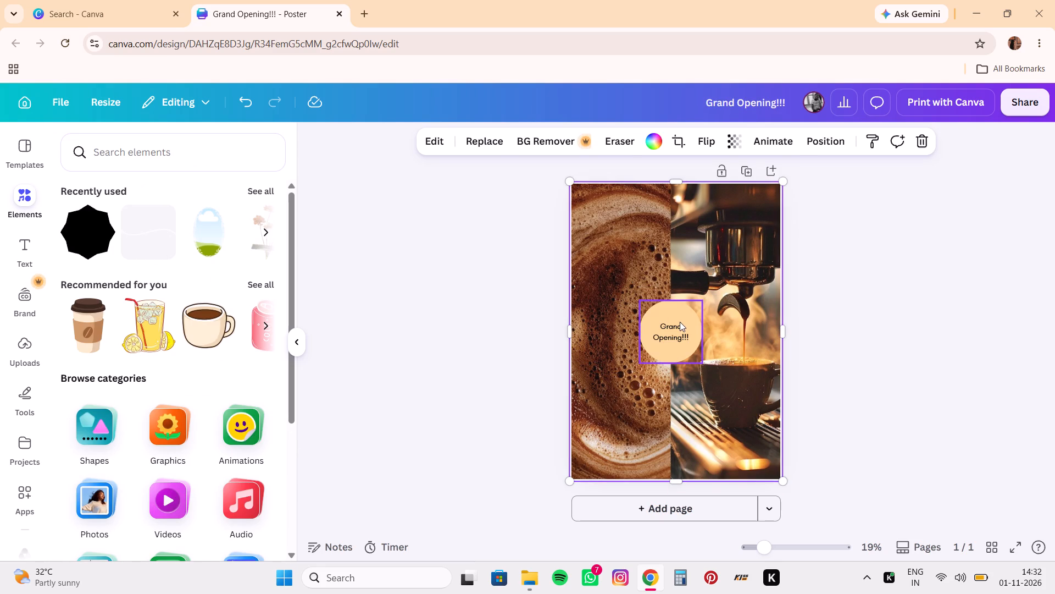
Move the "Grand Opening!!!" circle to the poster's upper-left corner and shrink it to about two thirds, leaving a small margin from the edges.
drag(680, 322, 613, 208)
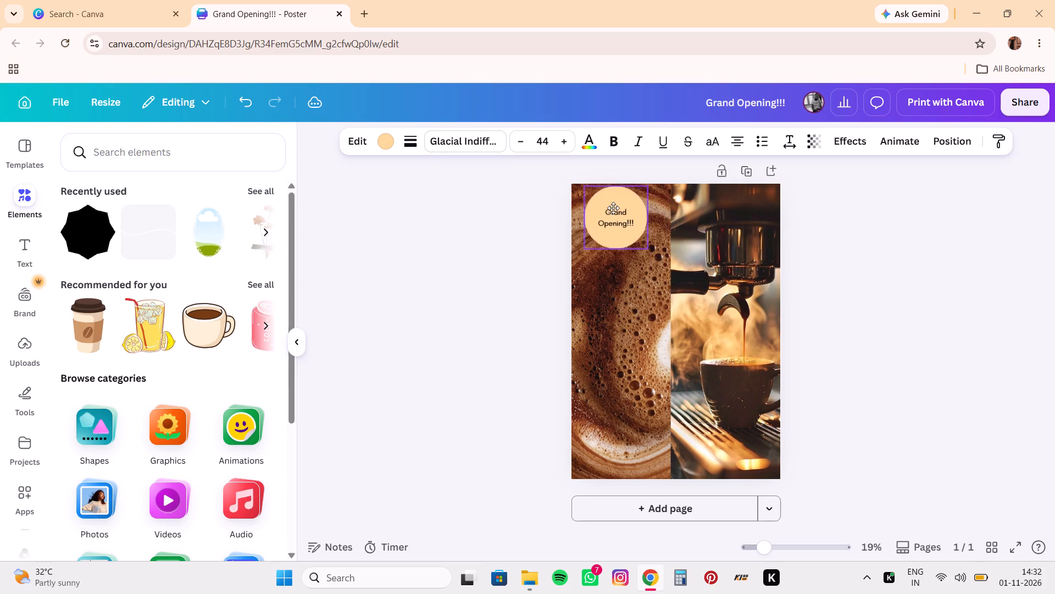
drag(613, 208, 613, 212)
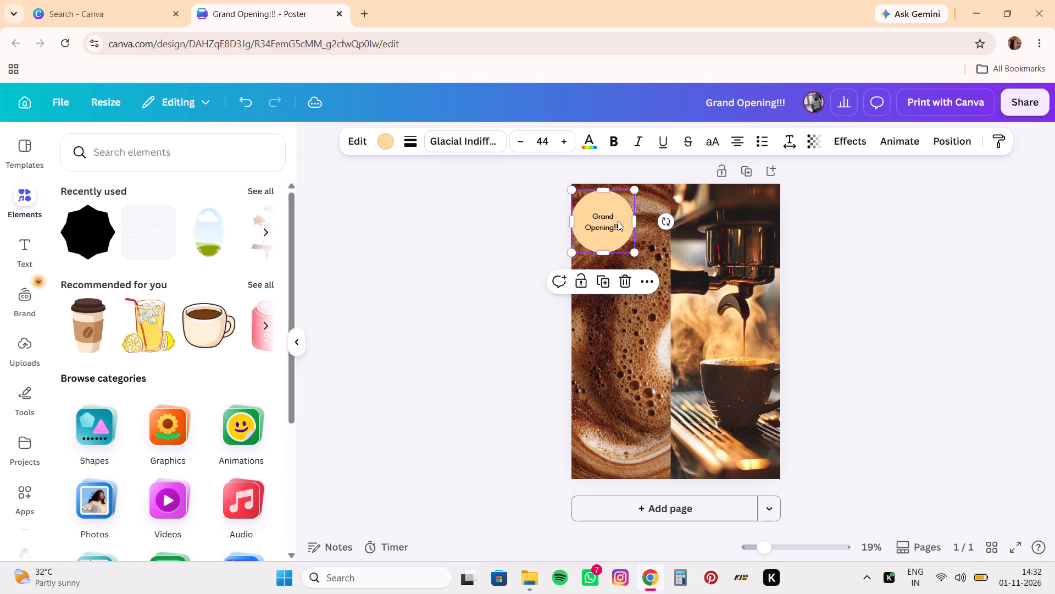
drag(636, 253, 615, 233)
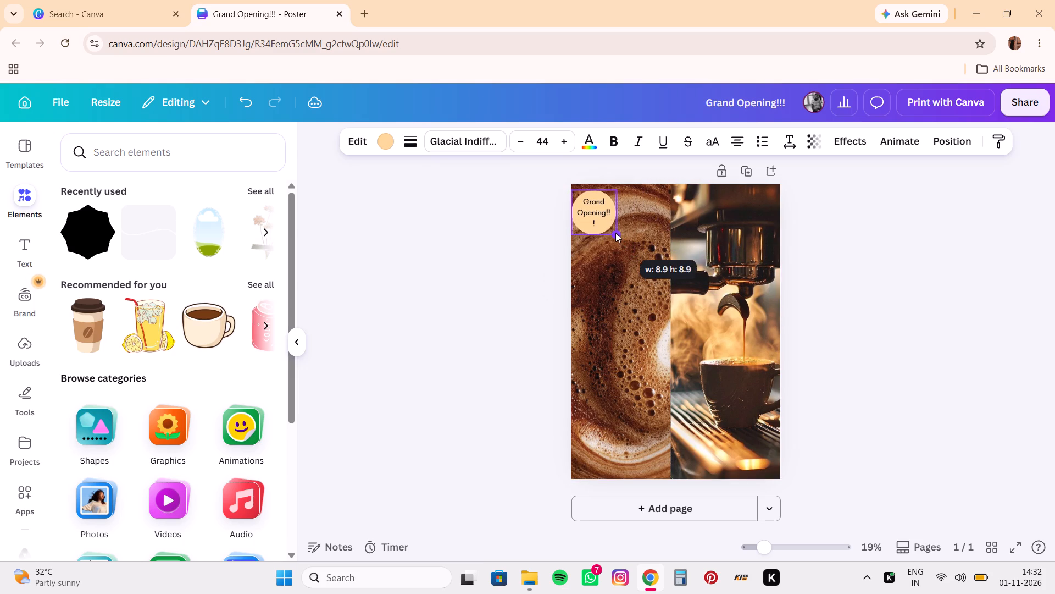
drag(615, 233, 604, 225)
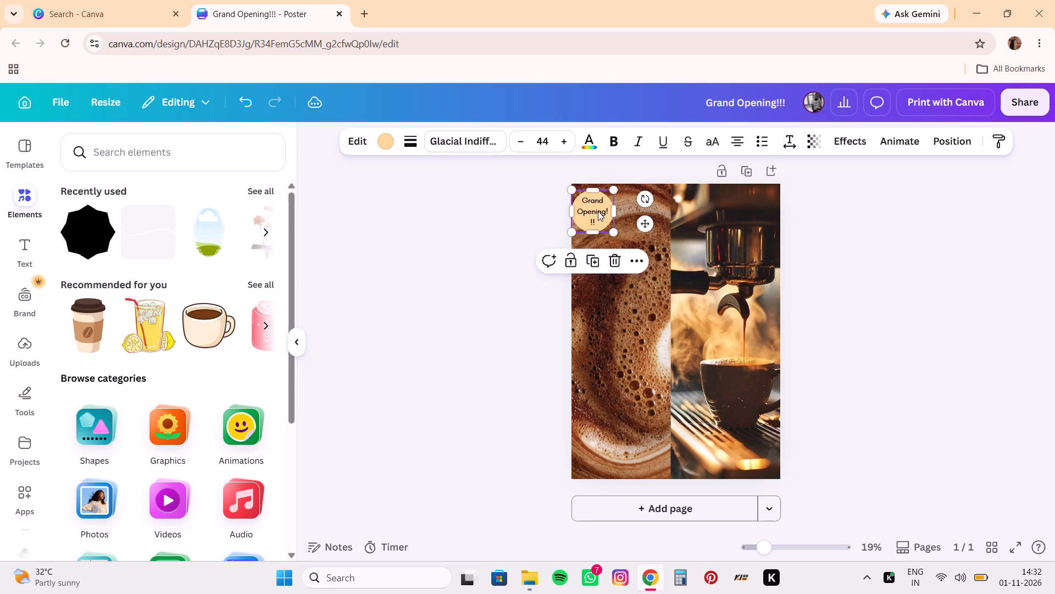
drag(596, 211, 601, 216)
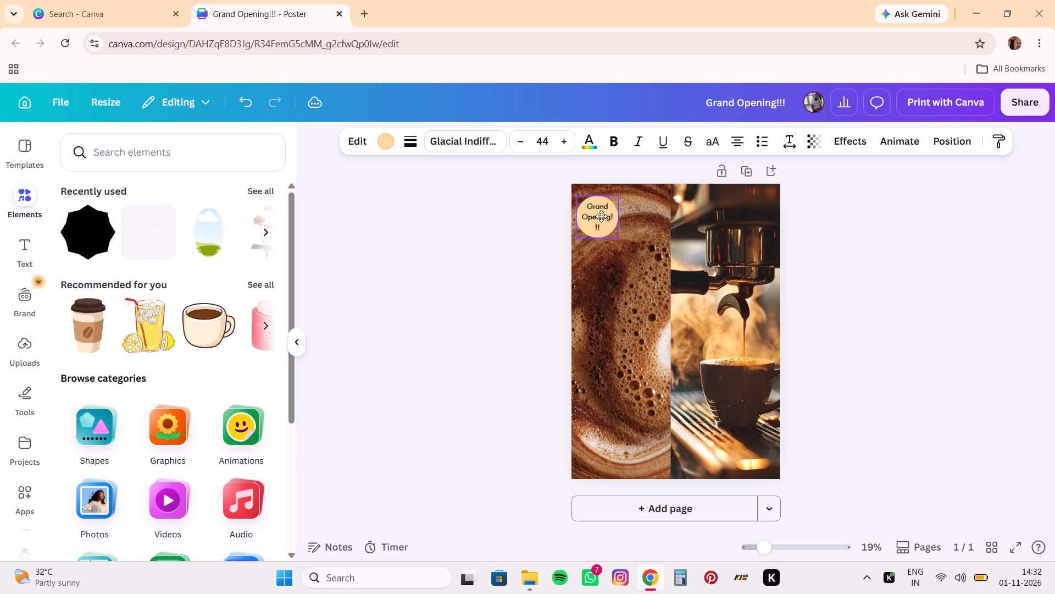
drag(601, 216, 601, 216)
click(601, 216)
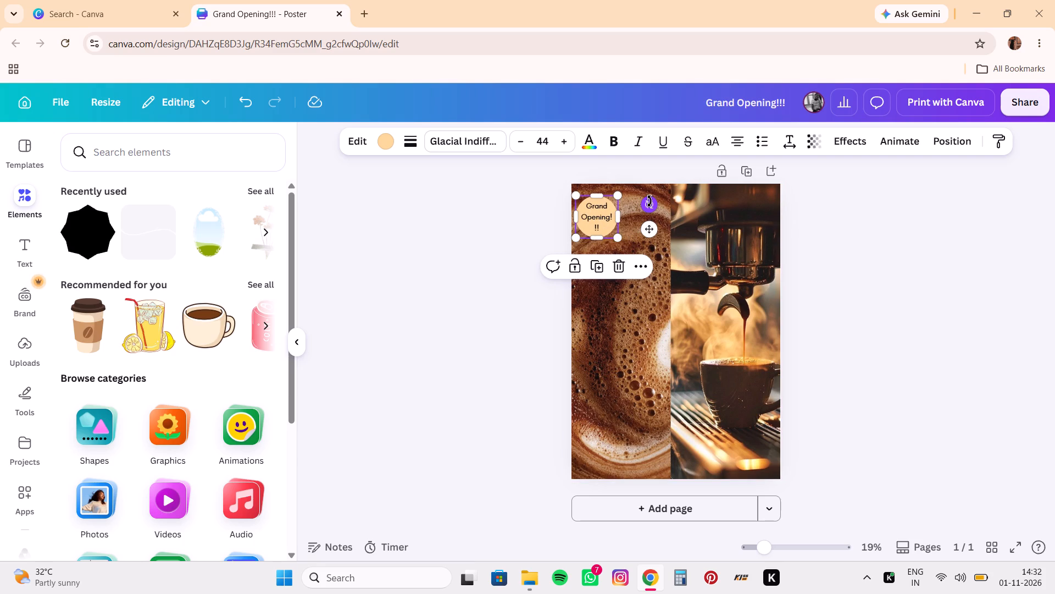
Tilt the "Grand Opening!!!" circle counter-clockwise so its text slants upward.
drag(649, 201, 630, 193)
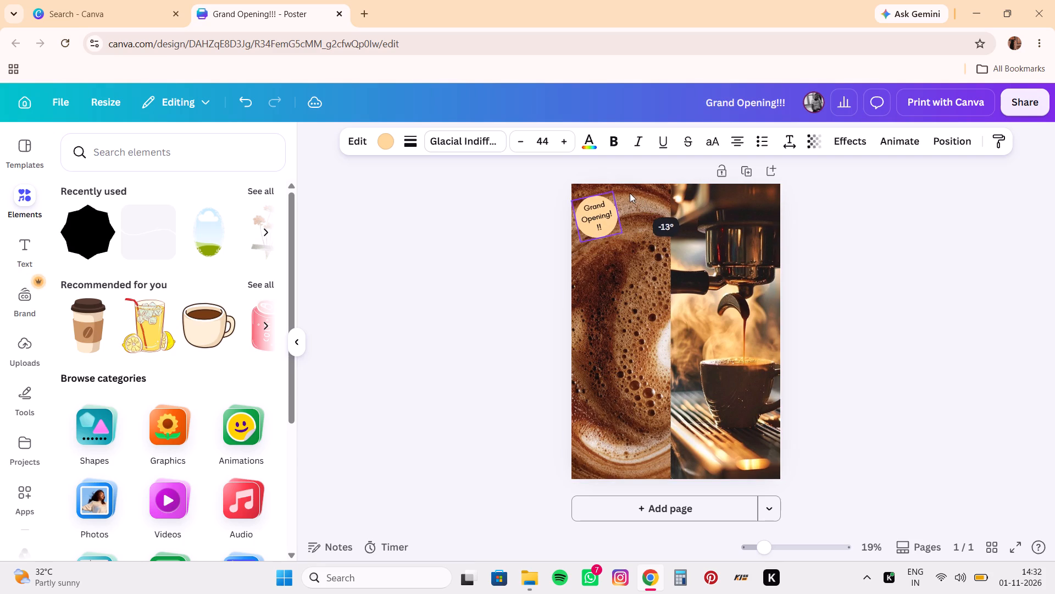
drag(630, 193, 623, 190)
click(630, 244)
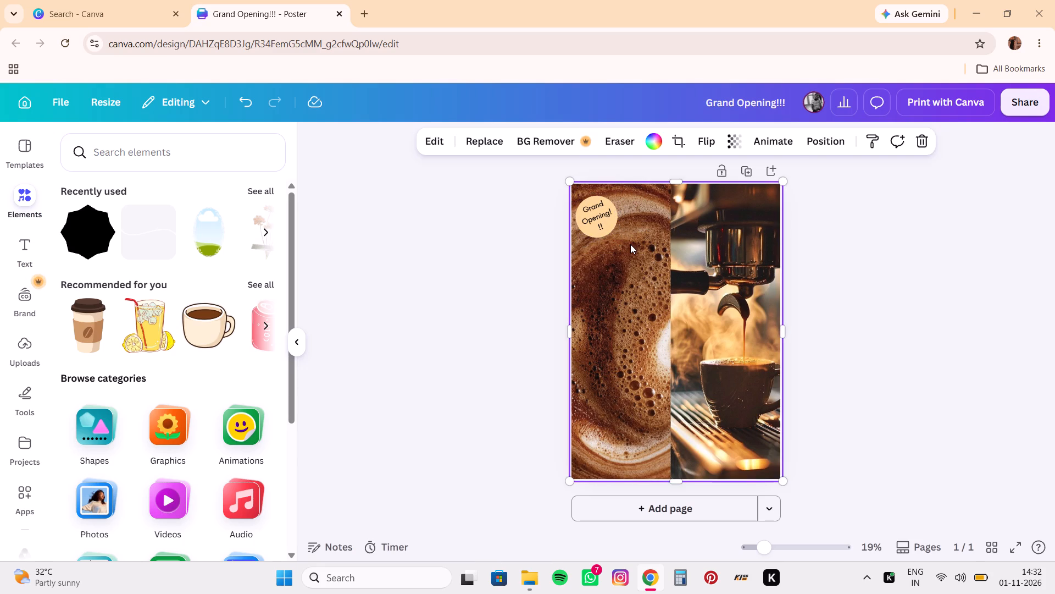
Shorten the badge's text to "Grand Opening!" by removing the two extra exclamation marks.
click(602, 222)
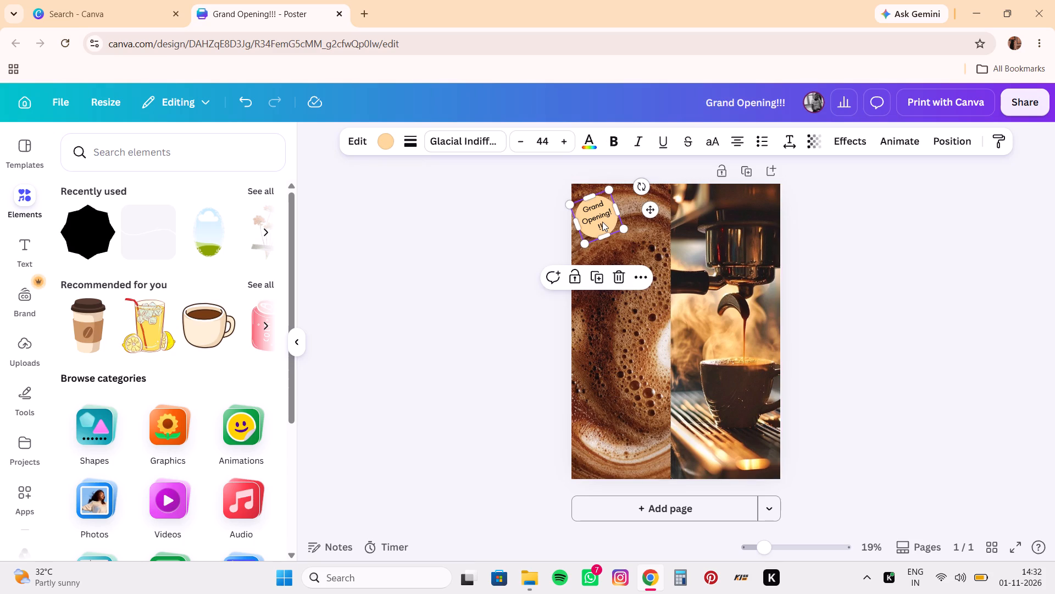
click(602, 222)
key(BackSpace)
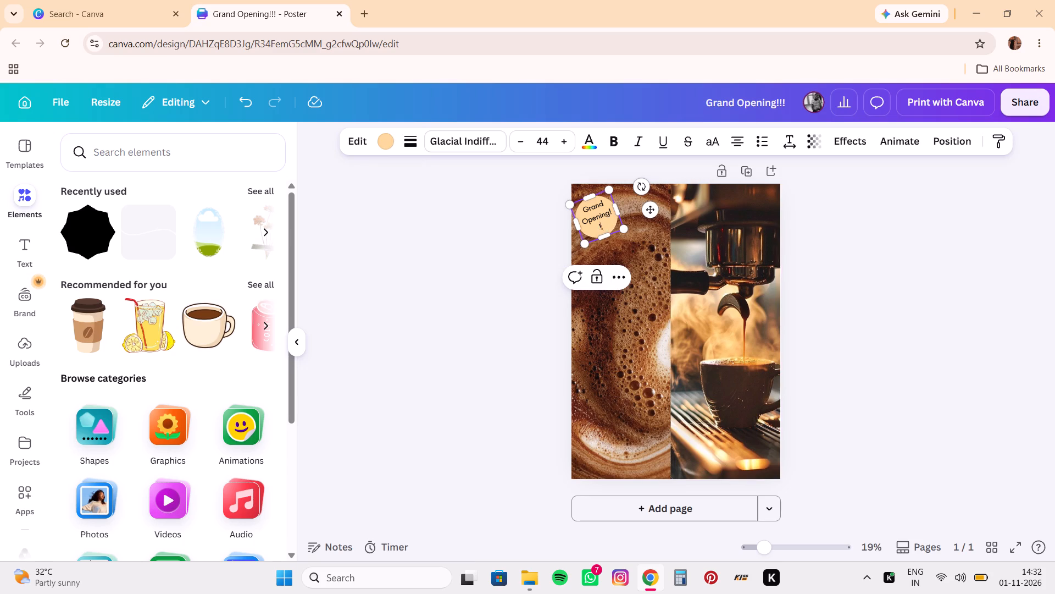
key(BackSpace)
click(654, 255)
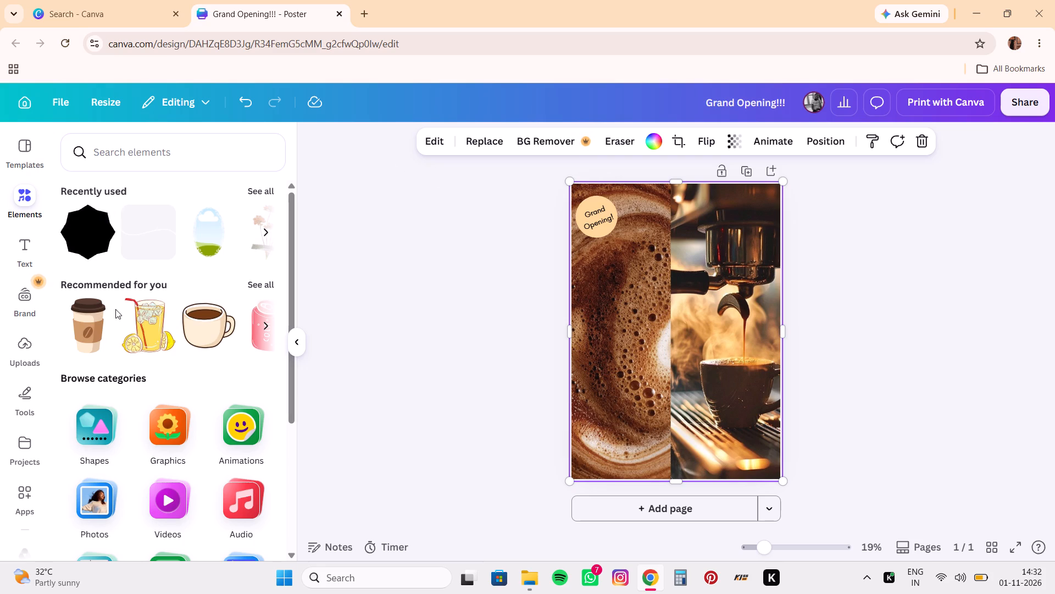
Add the recommended takeaway coffee cup graphic and place it, much smaller, on the badge's upper-right edge.
click(92, 327)
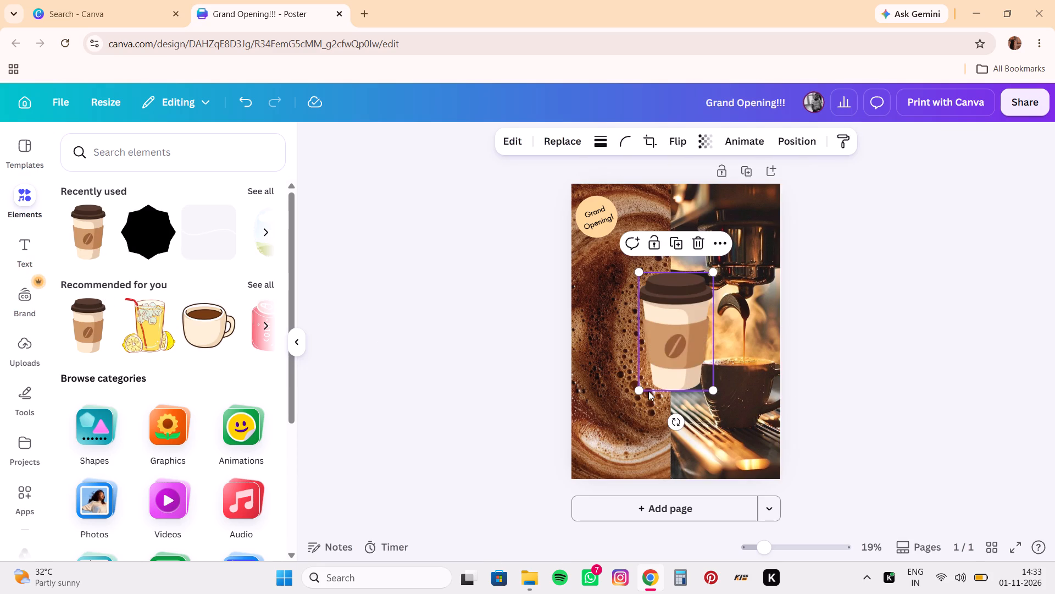
drag(715, 388, 689, 362)
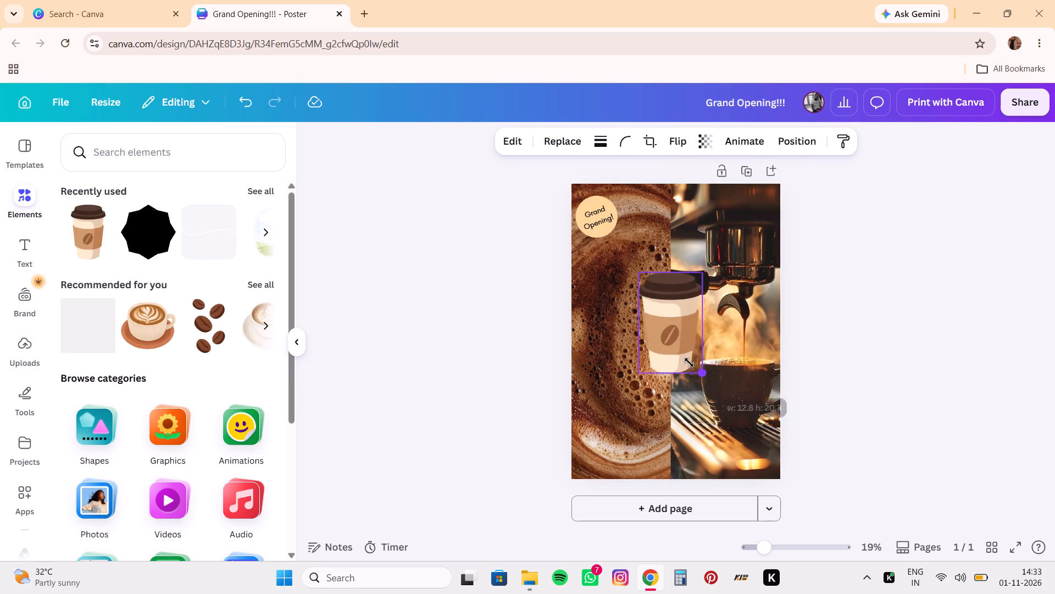
drag(689, 362, 643, 309)
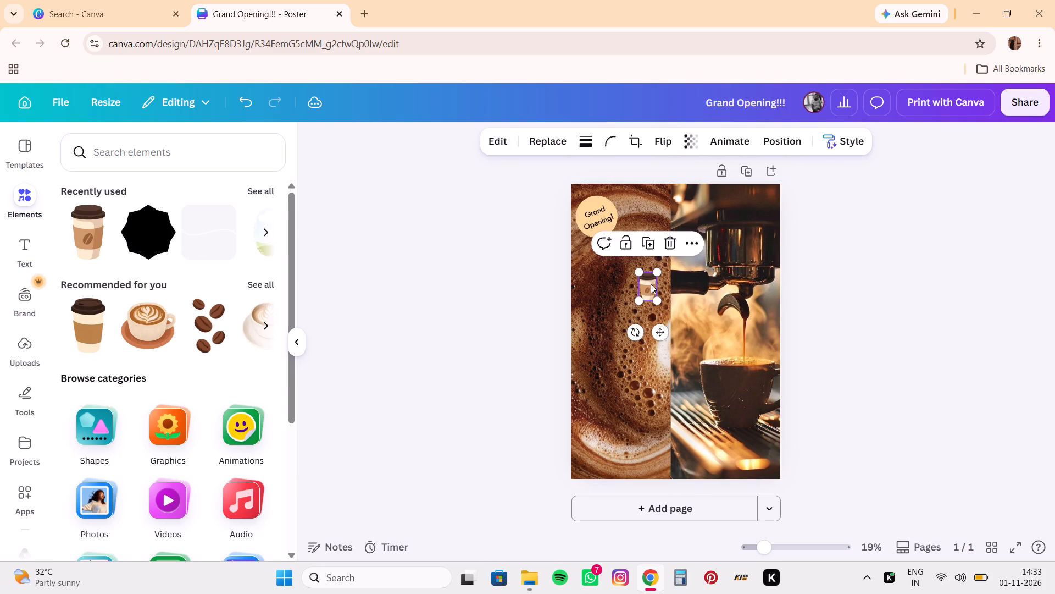
drag(649, 284, 621, 200)
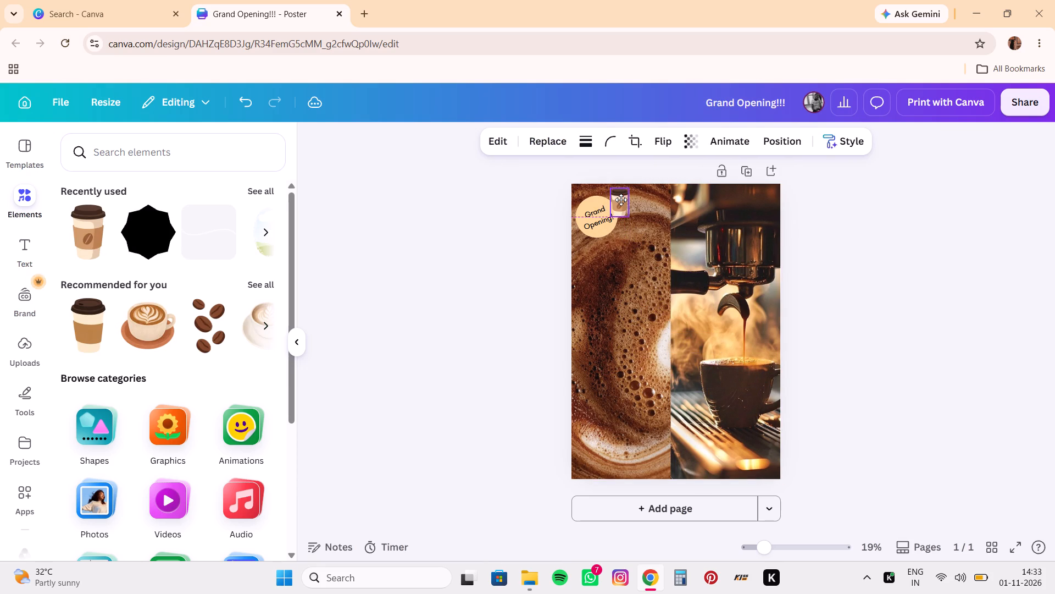
drag(621, 200, 616, 199)
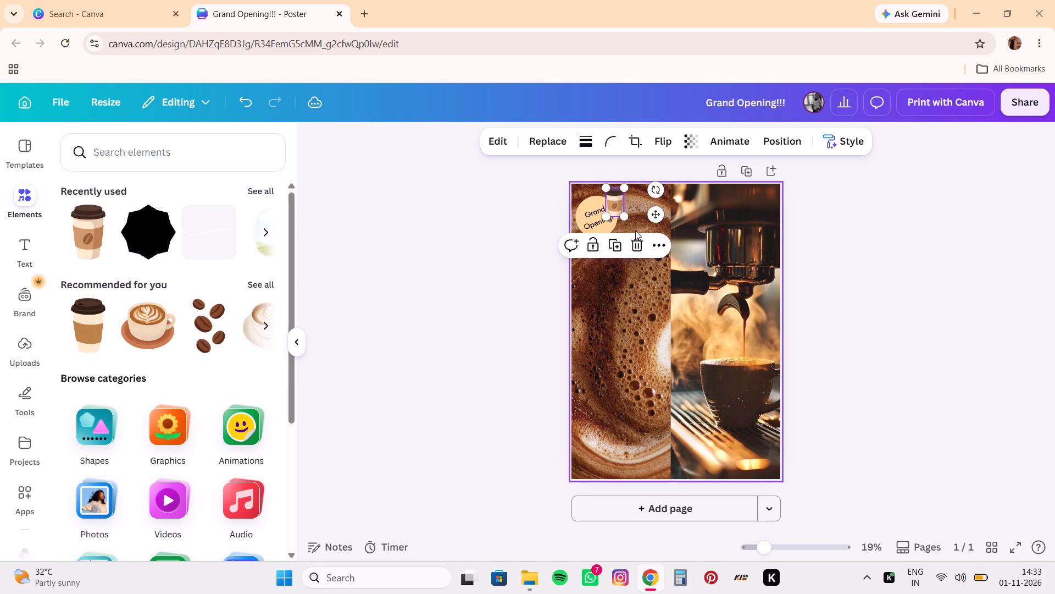
Tilt the small coffee cup graphic counter-clockwise along the badge's edge.
drag(654, 185, 643, 183)
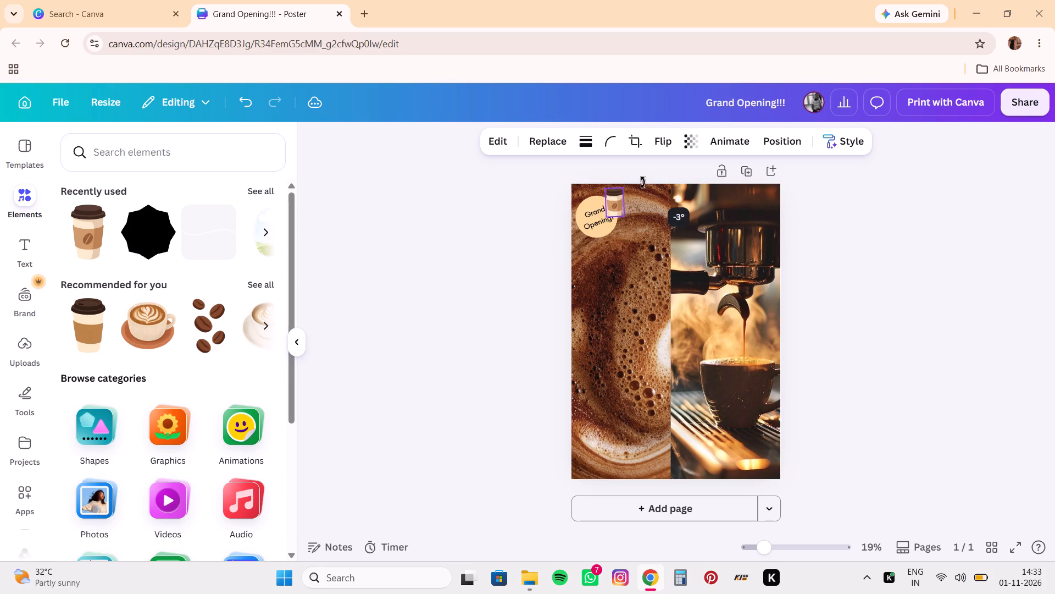
drag(643, 183, 638, 182)
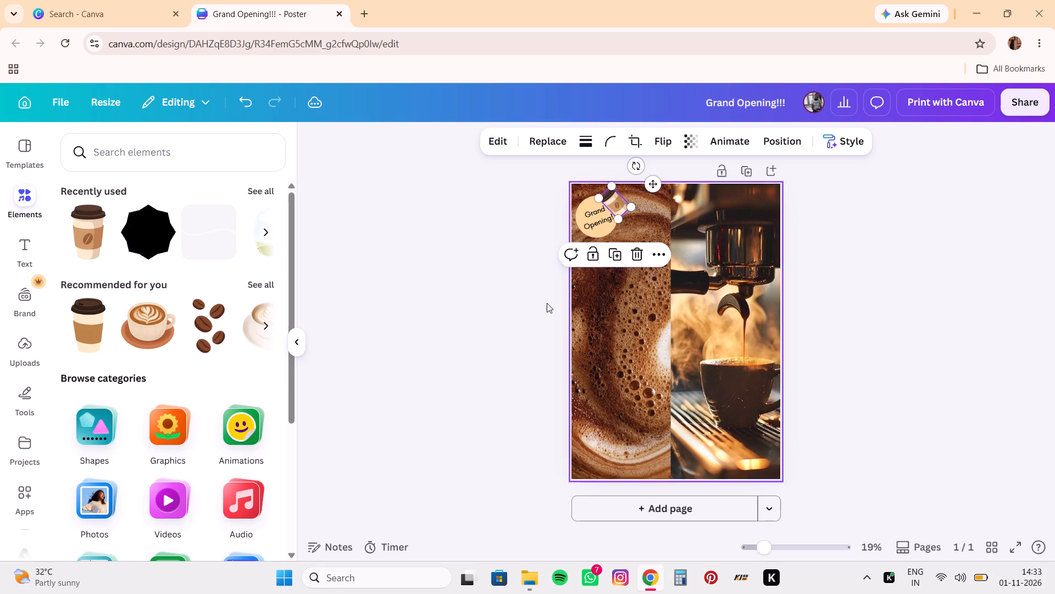
click(535, 306)
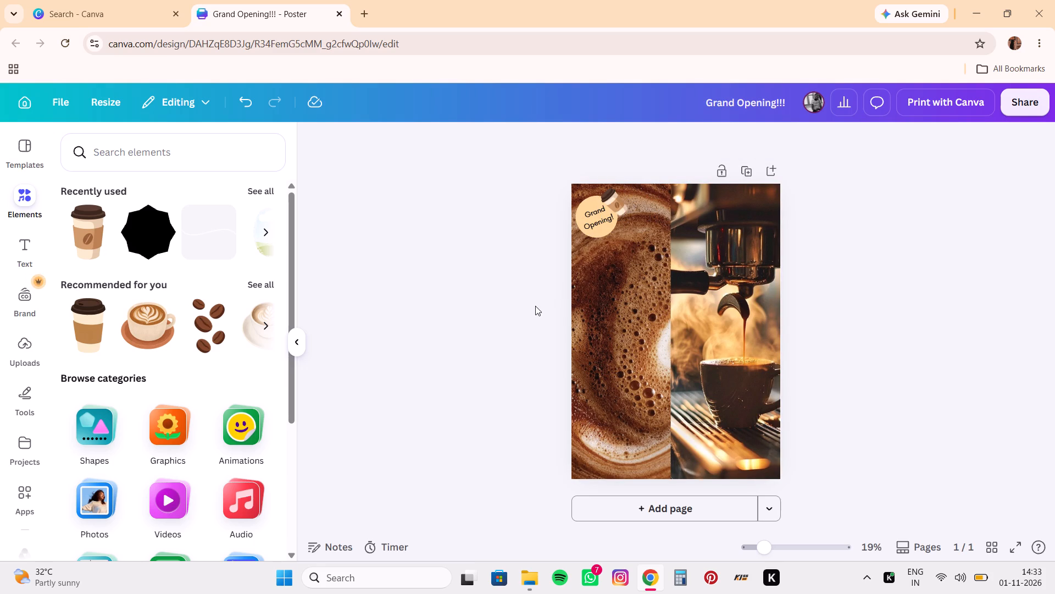
Add the recommended scattered coffee beans graphic and place it, much smaller, on the badge's left edge.
click(204, 321)
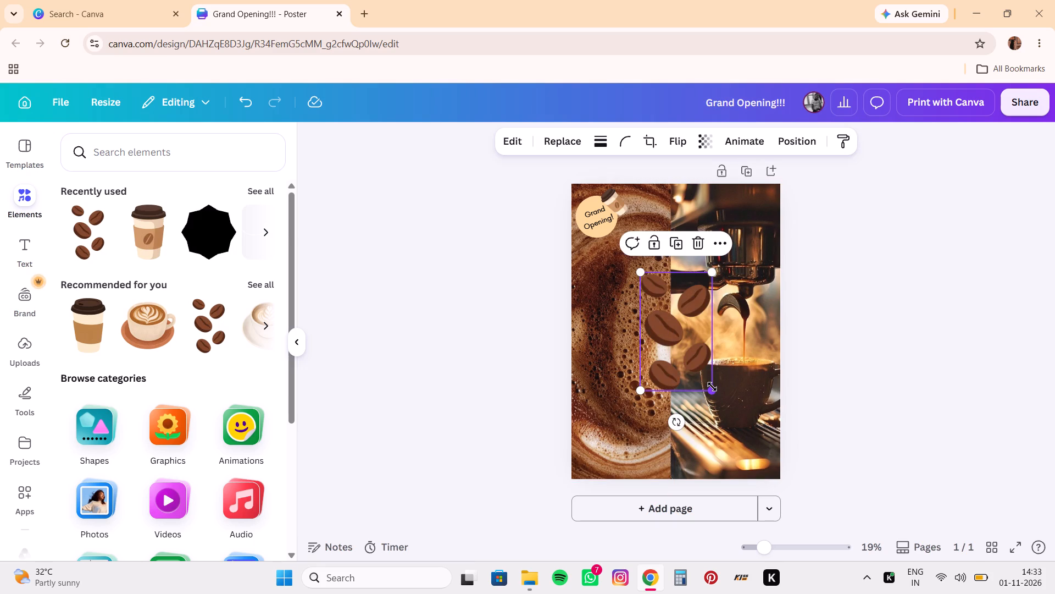
drag(712, 387, 641, 300)
drag(644, 281, 609, 262)
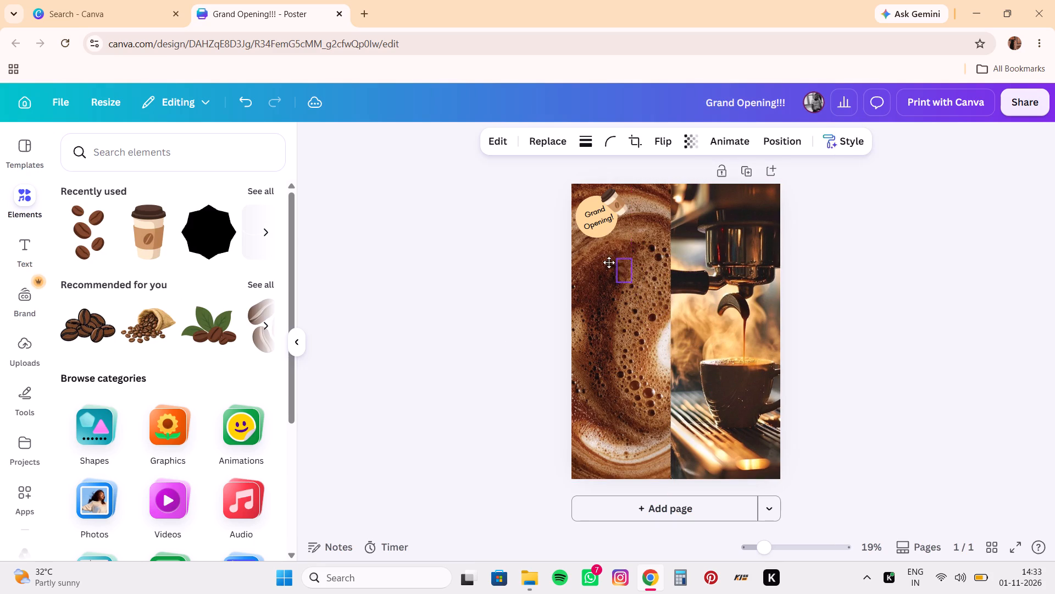
drag(609, 262, 576, 224)
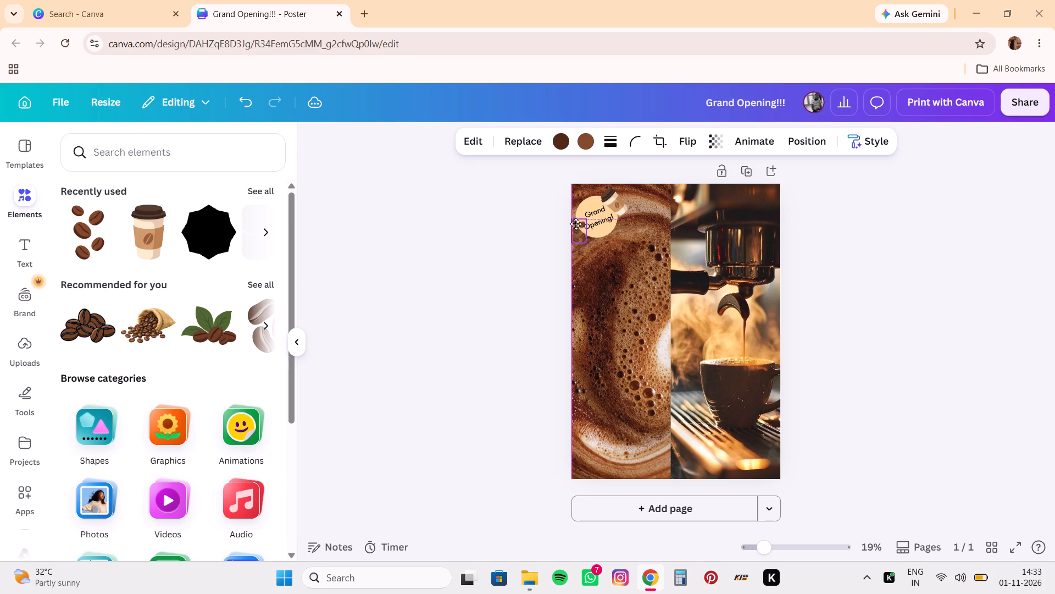
drag(576, 224, 571, 211)
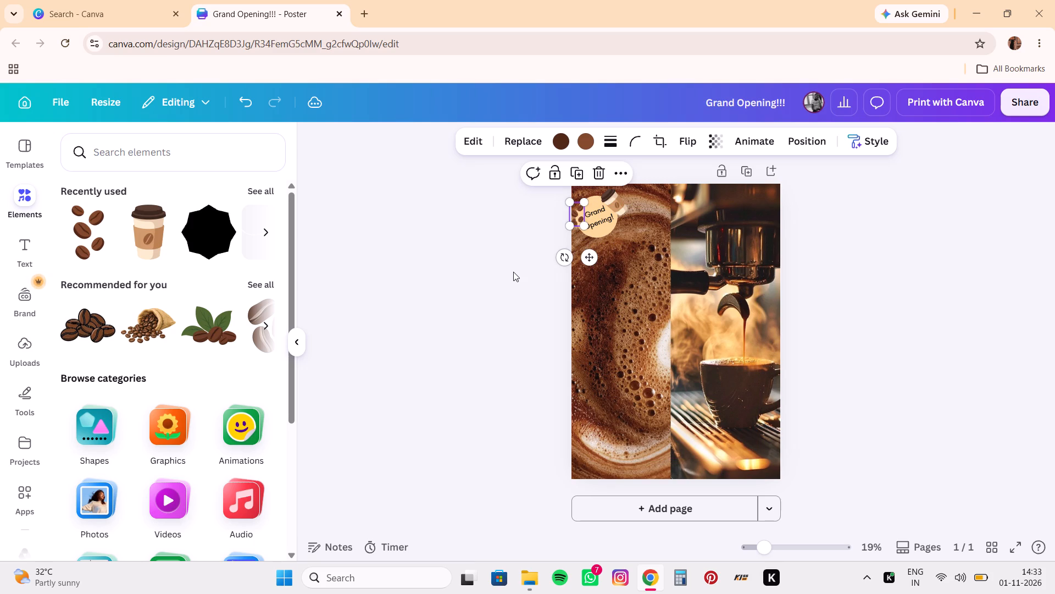
click(513, 272)
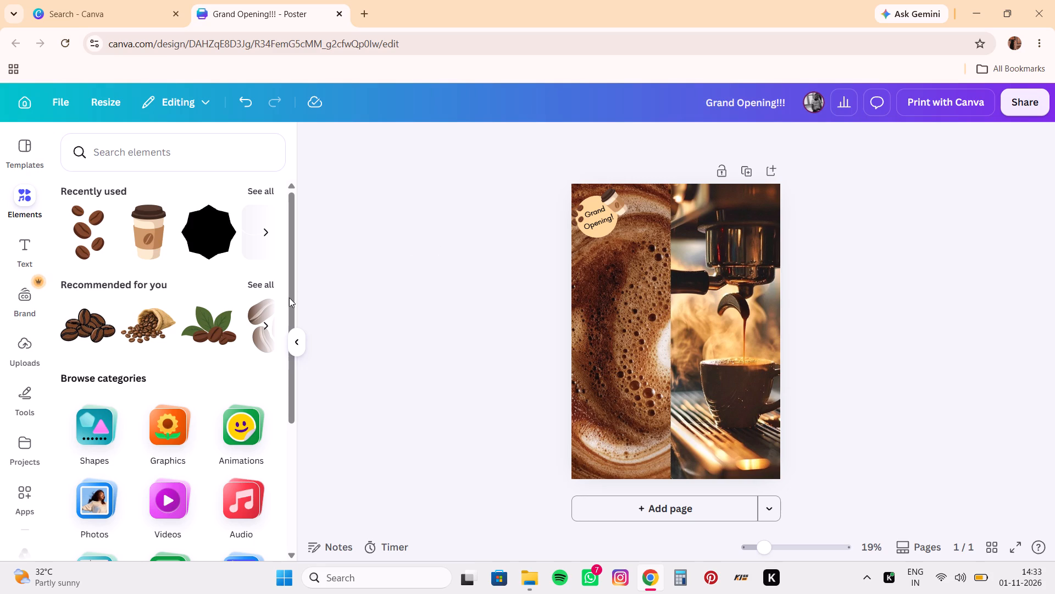
Look through the recommended coffee graphics for further decorations.
scroll(178, 315, right, 3)
scroll(178, 315, left, 2)
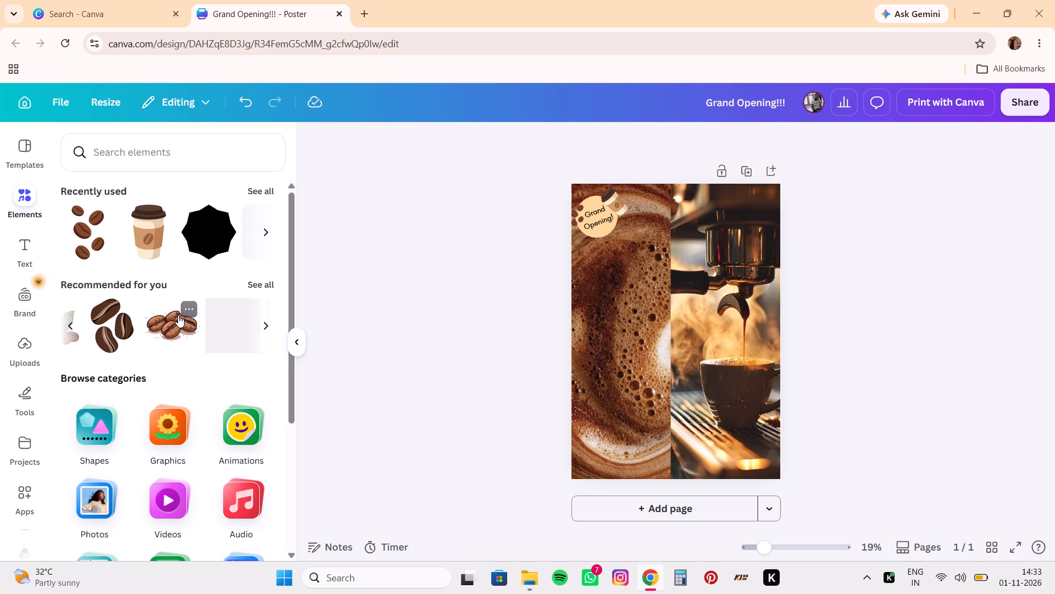
scroll(178, 315, left, 3)
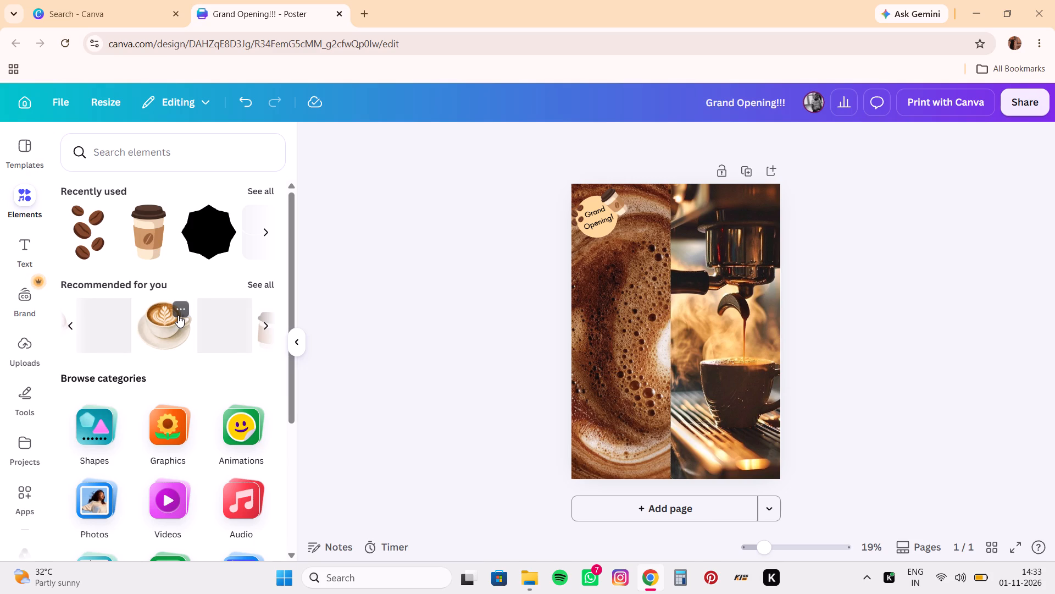
scroll(178, 315, left, 2)
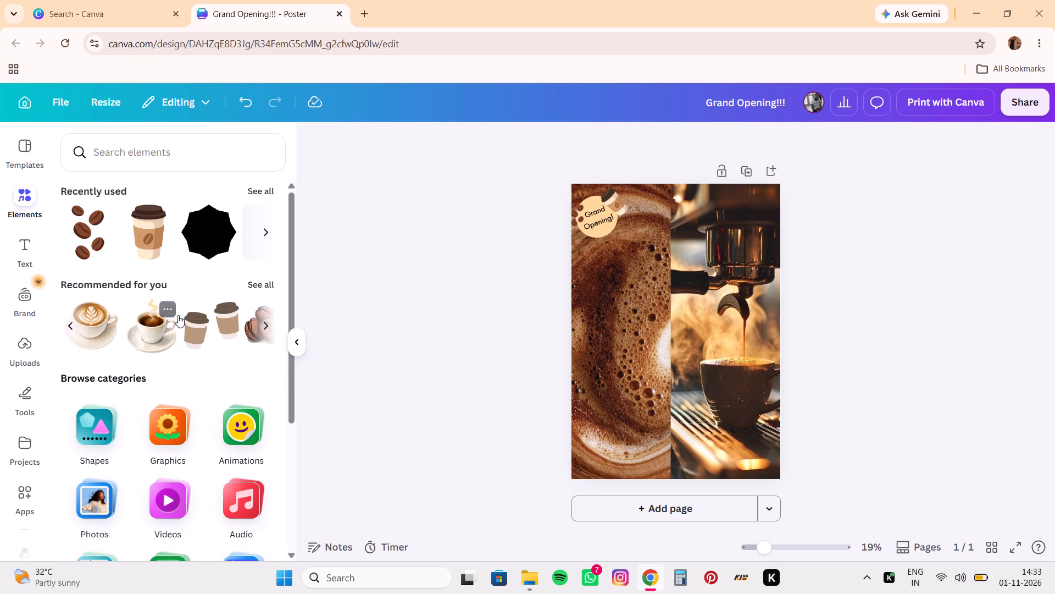
scroll(178, 315, left, 2)
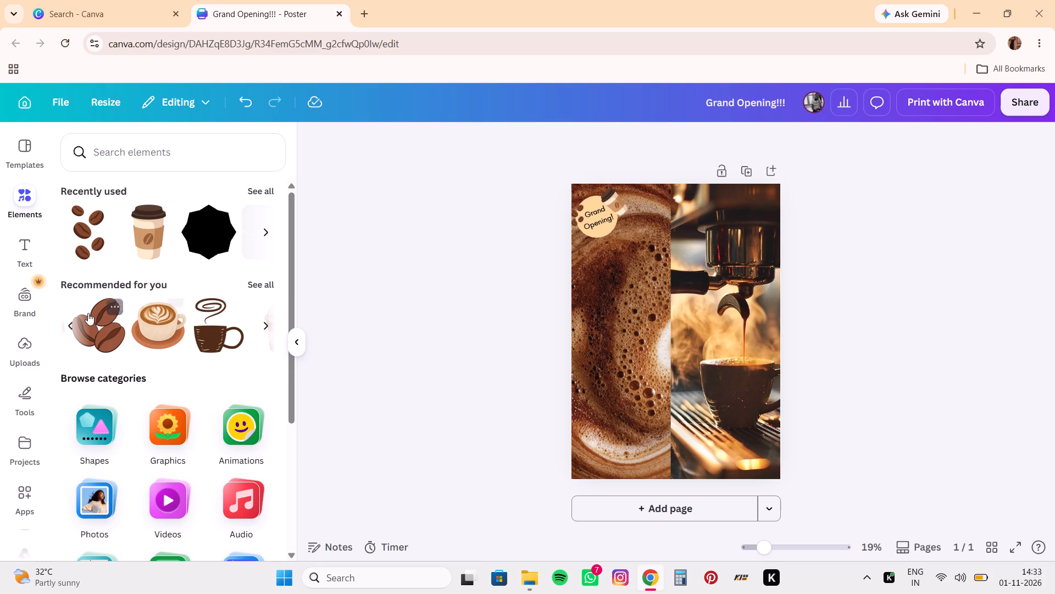
Add the uploaded photo of floating iced coffee and matcha drinks to the poster and set its transparency to 61.
click(27, 352)
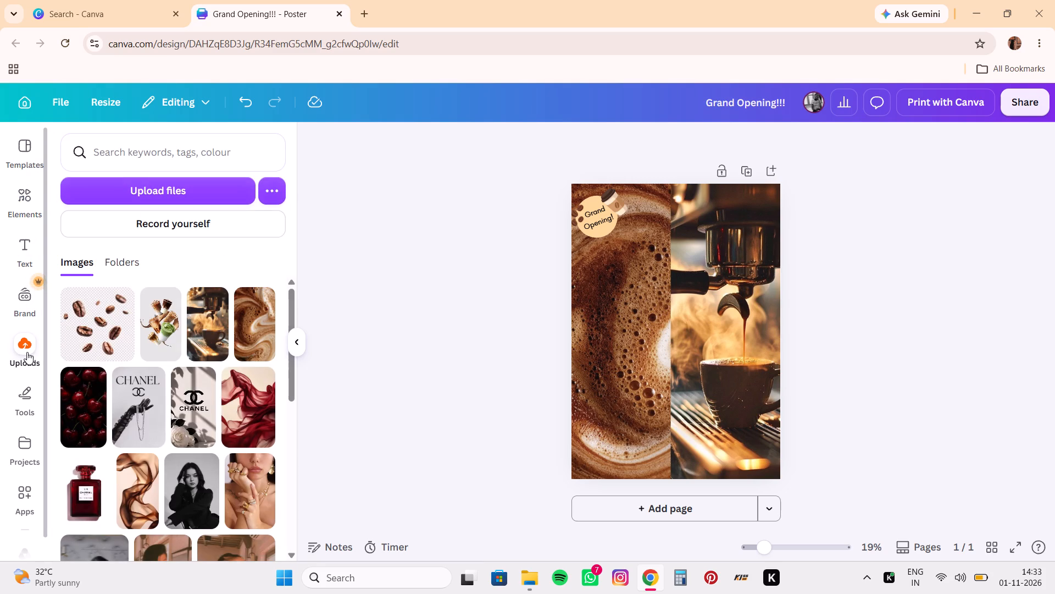
click(154, 335)
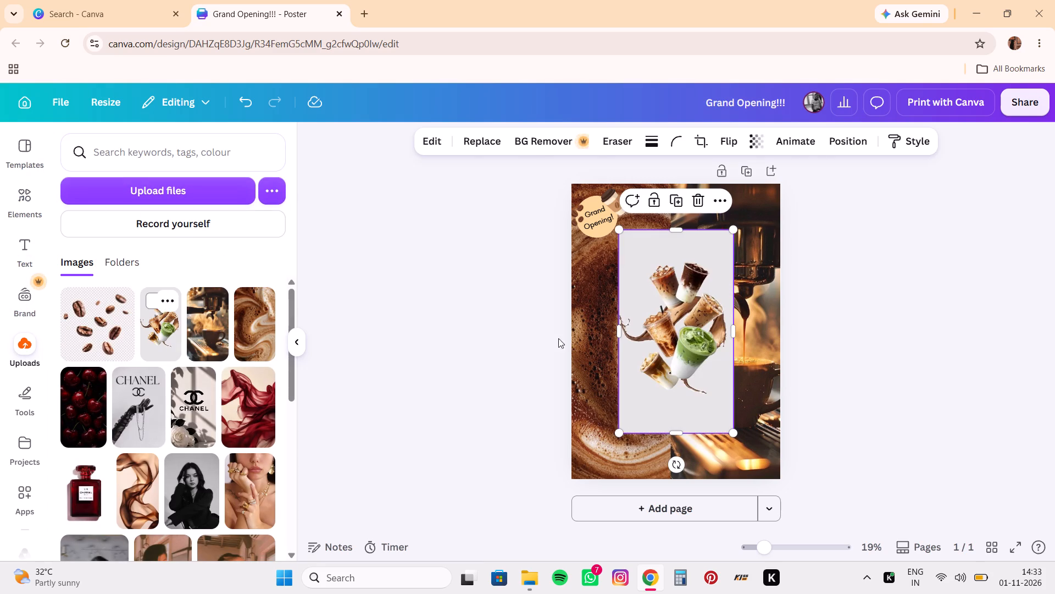
click(776, 139)
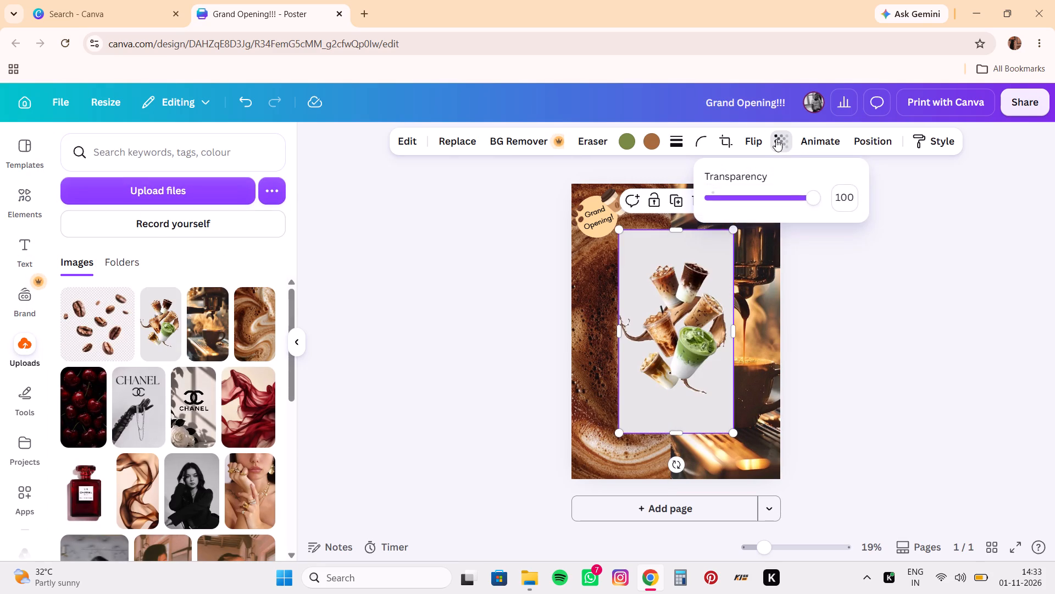
click(774, 194)
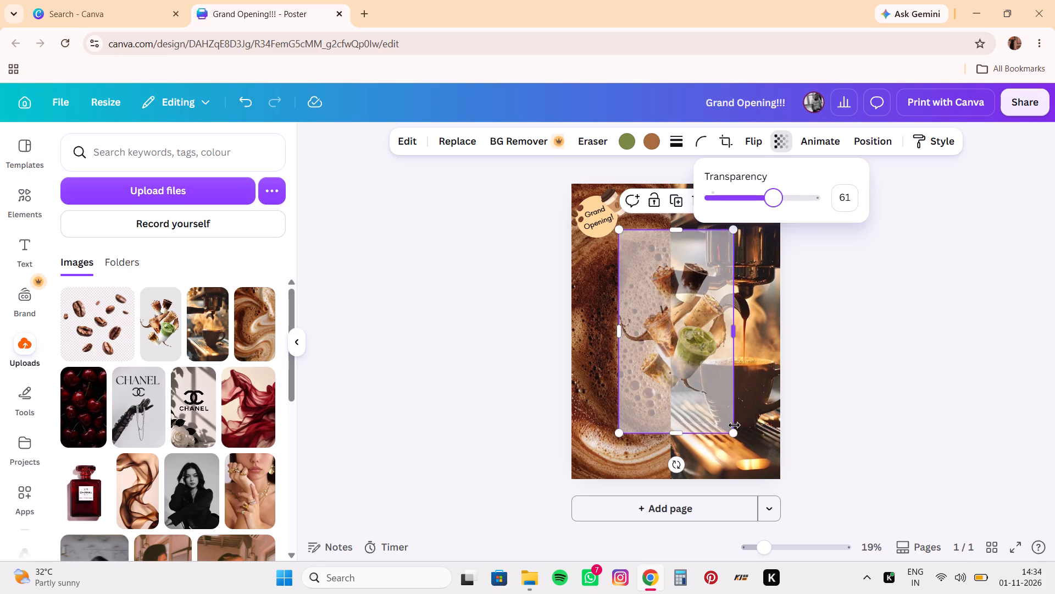
Enlarge the iced drinks photo slightly and centre it horizontally on the poster, just below the badge's top.
drag(731, 433, 756, 436)
drag(692, 343, 696, 340)
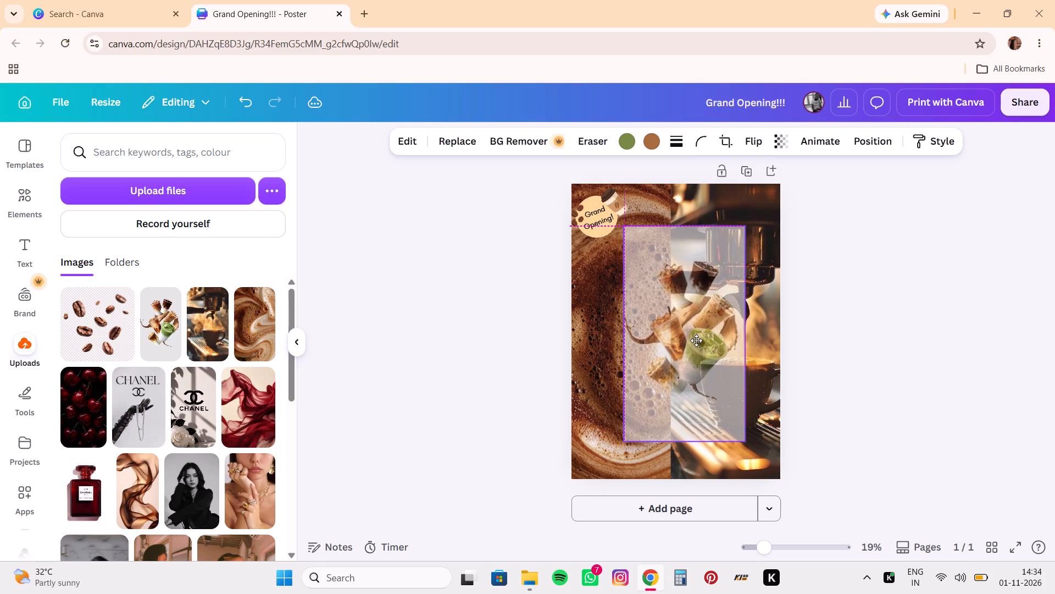
drag(696, 340, 683, 344)
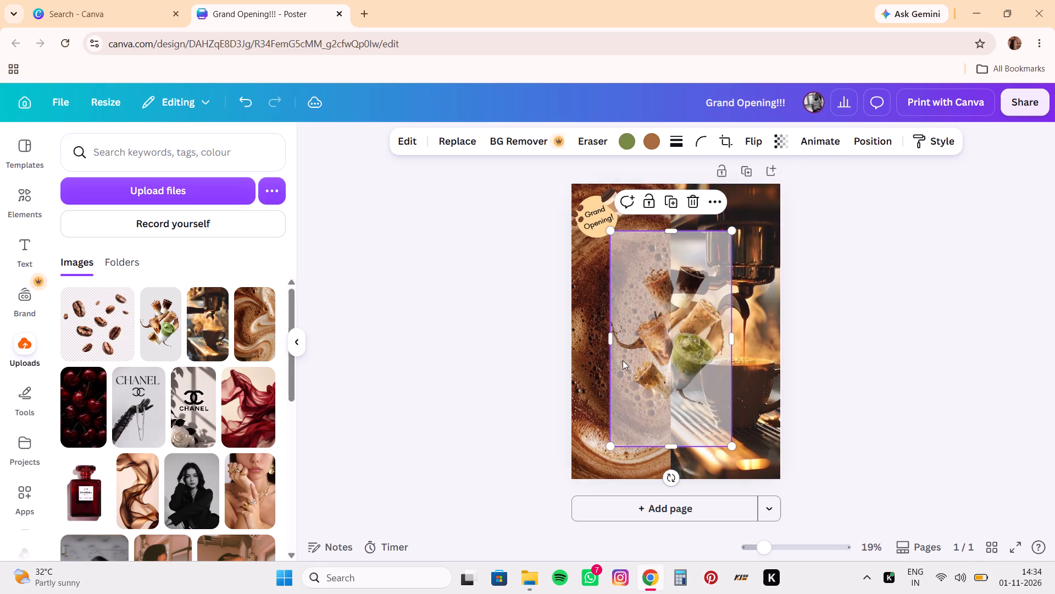
click(692, 392)
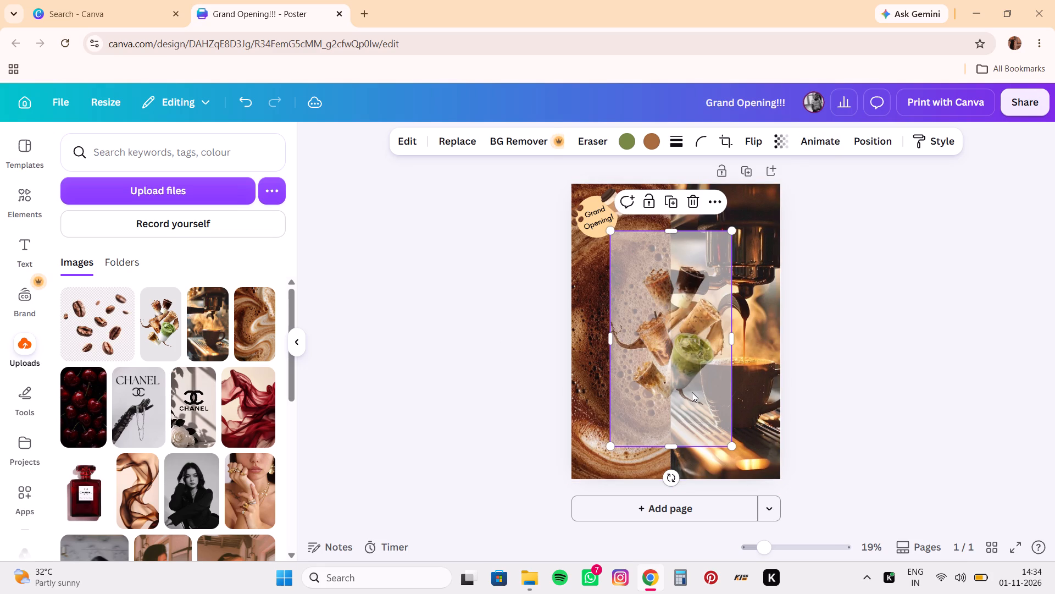
click(692, 392)
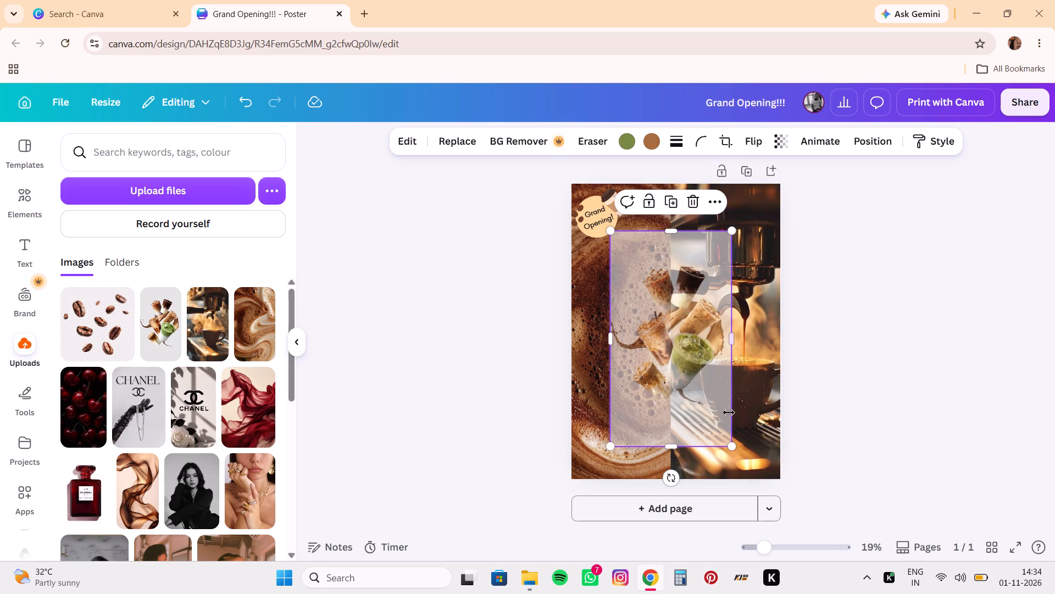
drag(690, 377, 693, 371)
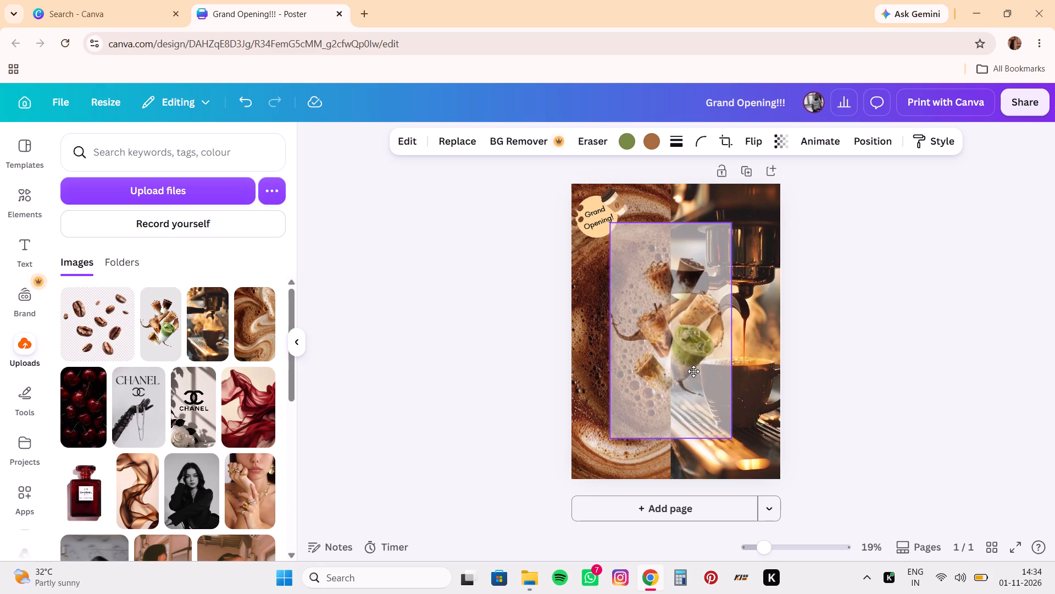
drag(693, 371, 695, 375)
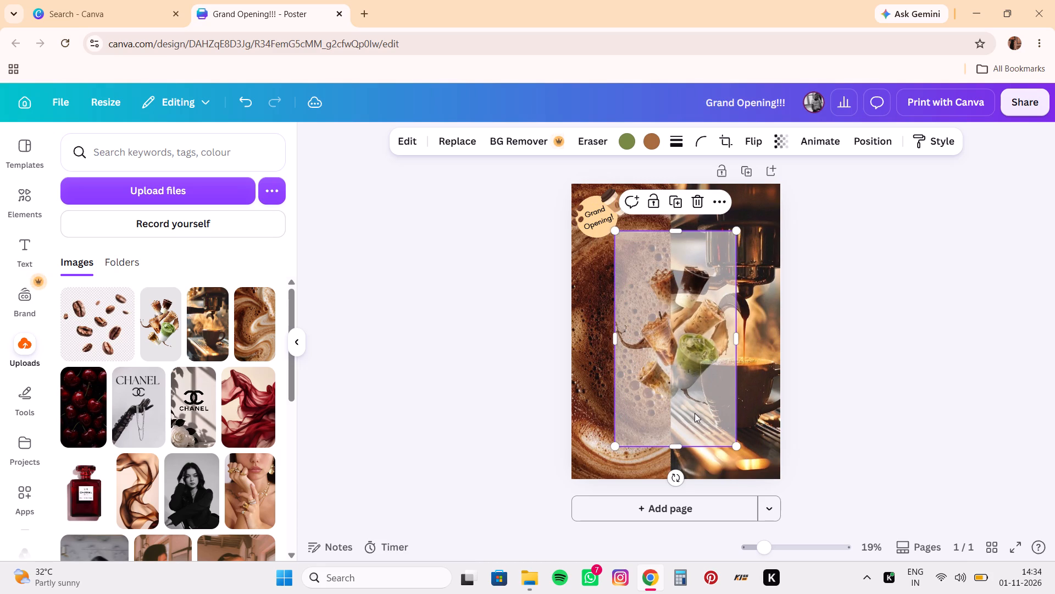
Lower the iced drinks photo's transparency value to 37.
click(780, 145)
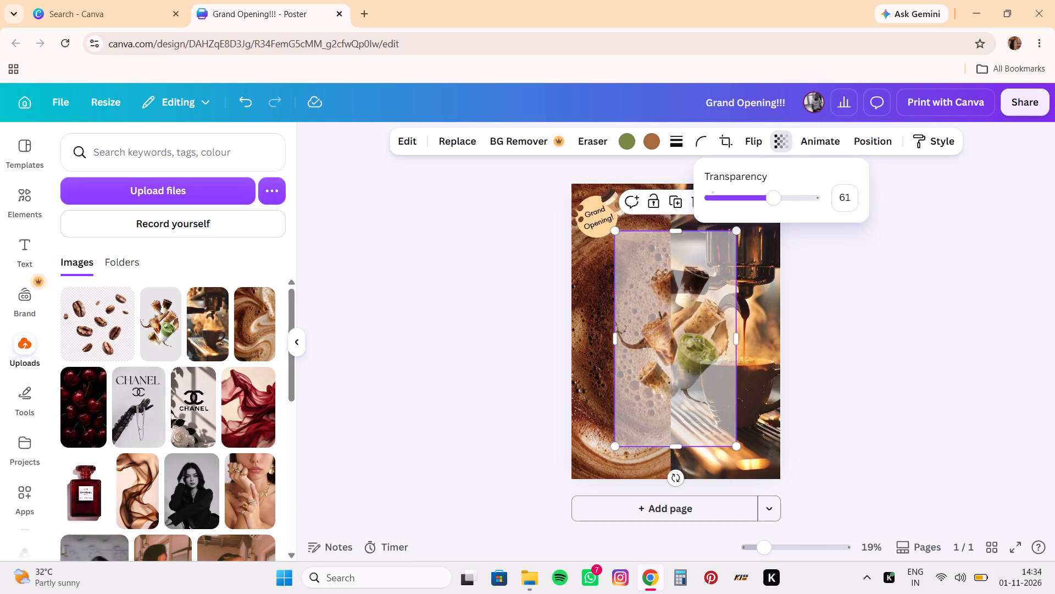
click(764, 196)
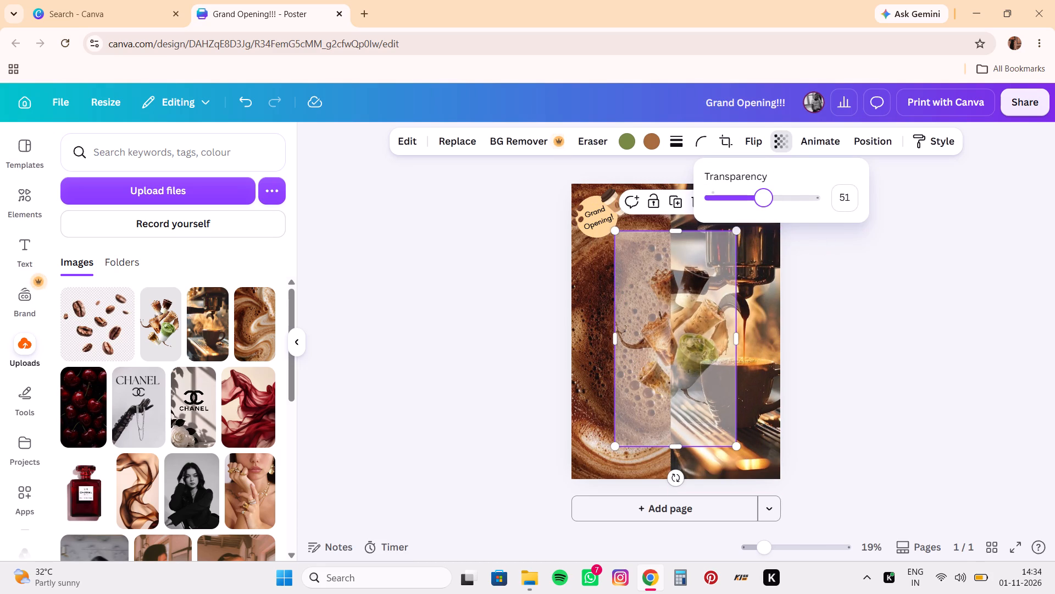
click(748, 201)
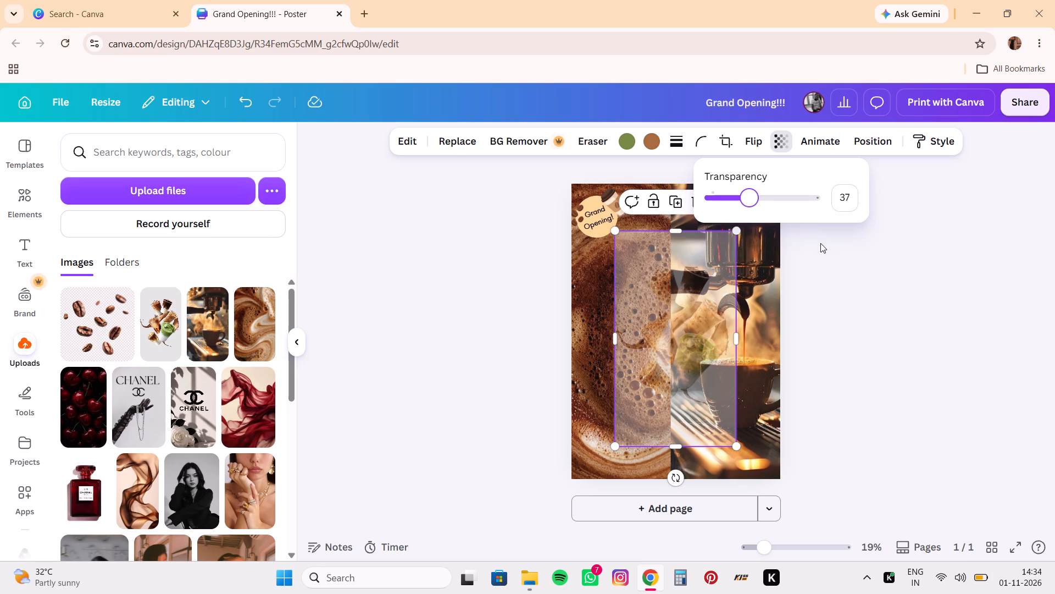
click(820, 243)
click(539, 271)
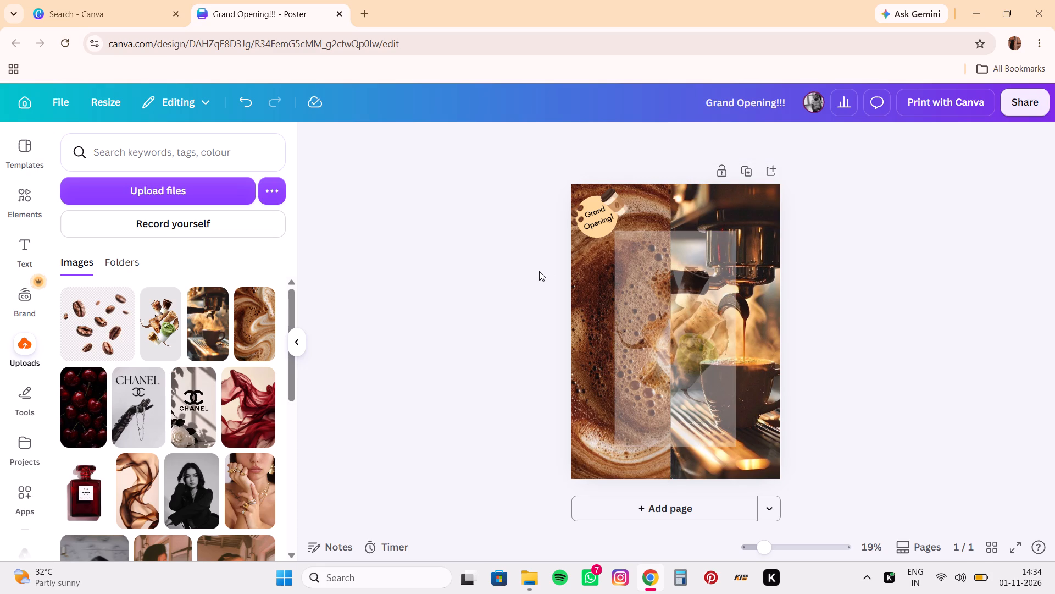
Add a text box in the middle of the poster and replace its placeholder with "Rose Bistro& cafe".
click(19, 256)
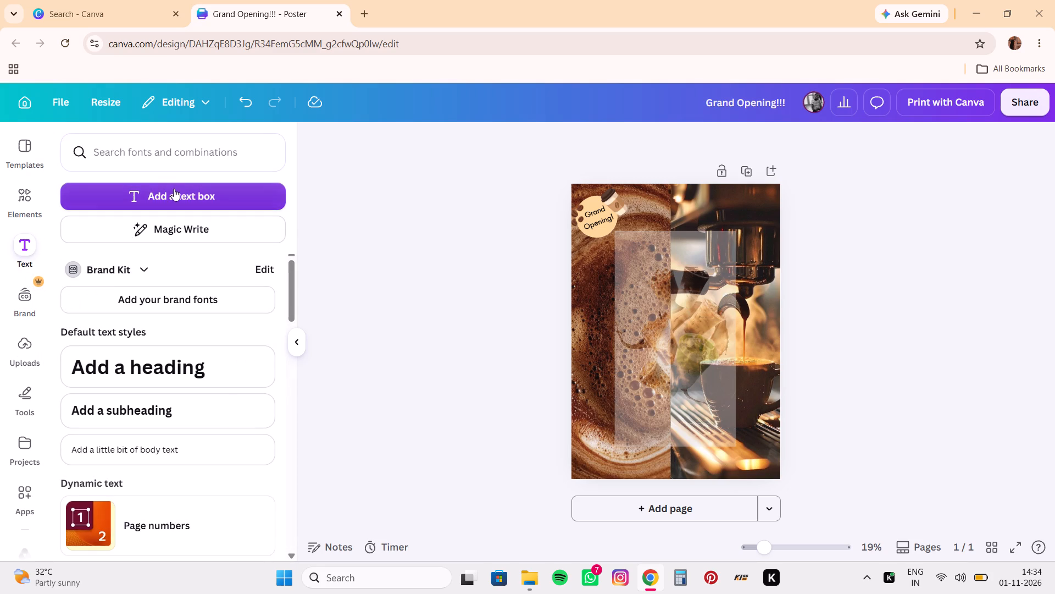
click(175, 190)
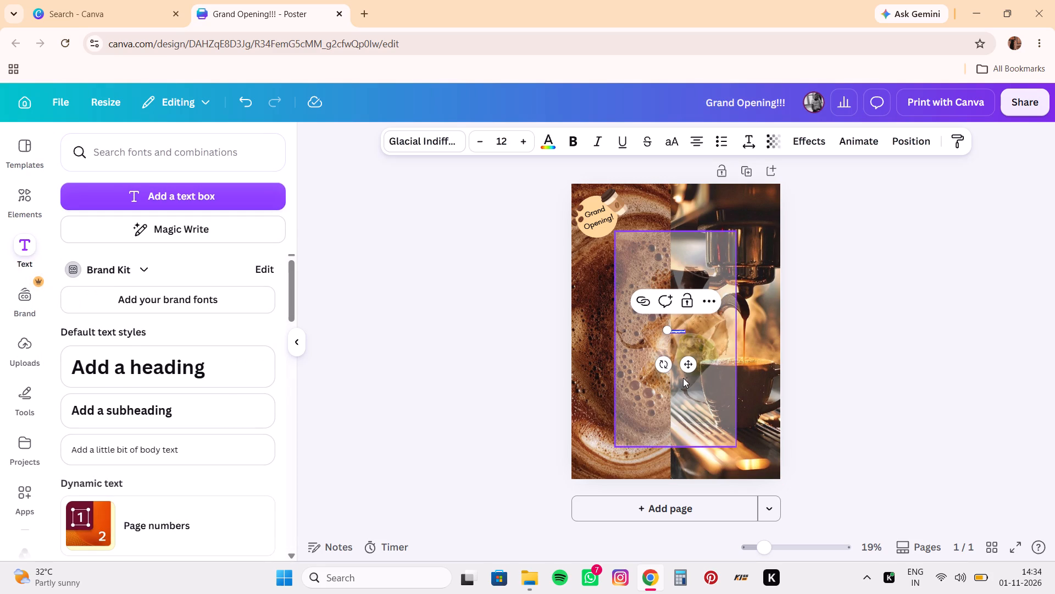
click(684, 331)
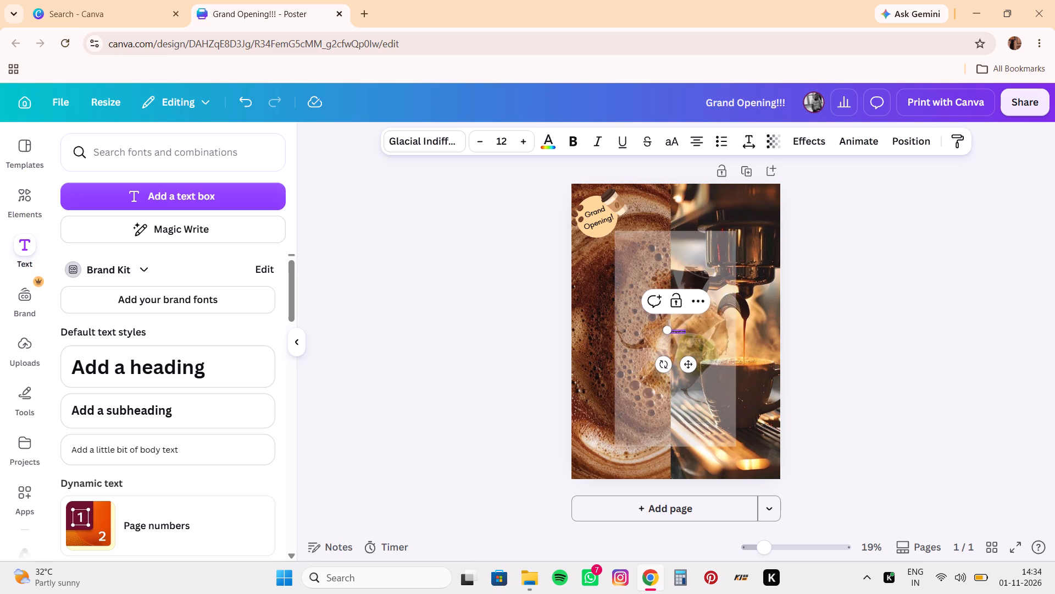
click(684, 331)
key(BackSpace)
key(BackSpace)
key(BackSpace)
key(BackSpace)
key(BackSpace)
key(BackSpace)
key(BackSpace)
key(BackSpace)
key(BackSpace)
key(BackSpace)
key(BackSpace)
key(BackSpace)
key(BackSpace)
key(BackSpace)
key(BackSpace)
key(BackSpace)
key(BackSpace)
key(BackSpace)
key(BackSpace)
key(BackSpace)
key(BackSpace)
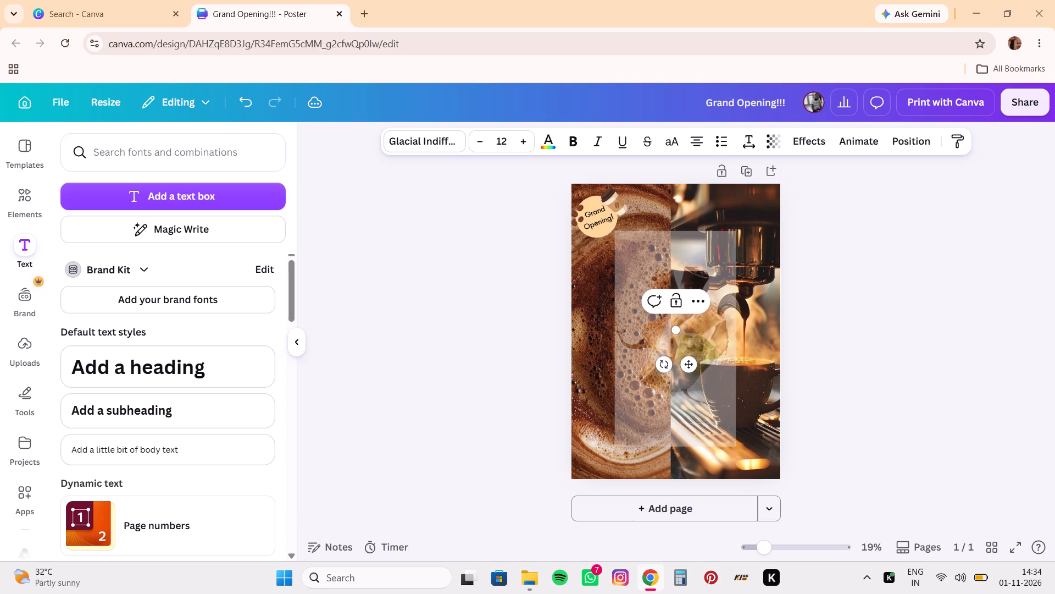
text(ose)
key(space)
key(BackSpace)
key(BackSpace)
key(BackSpace)
key(shift+ampersand)
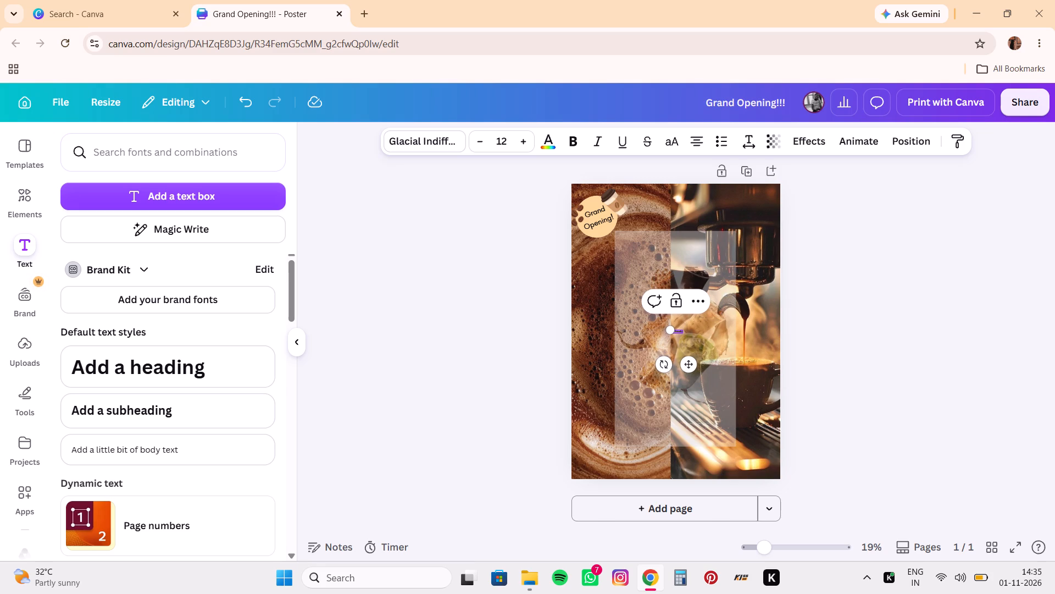
key(space)
text(cafe)
Scale up the café name text until its font size is about 55.4.
drag(682, 332, 698, 346)
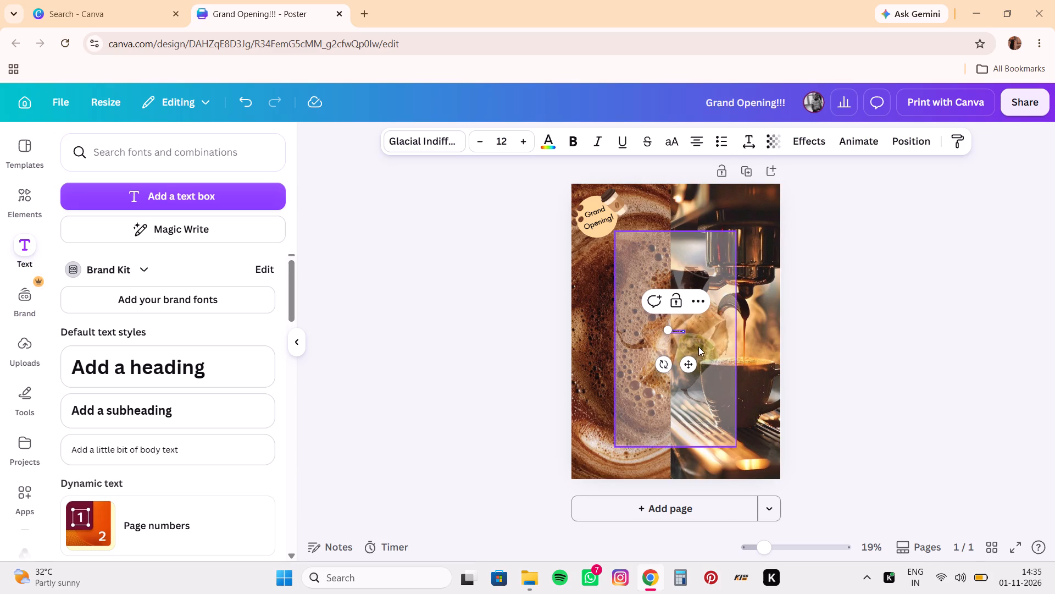
drag(698, 346, 707, 353)
drag(684, 334, 735, 407)
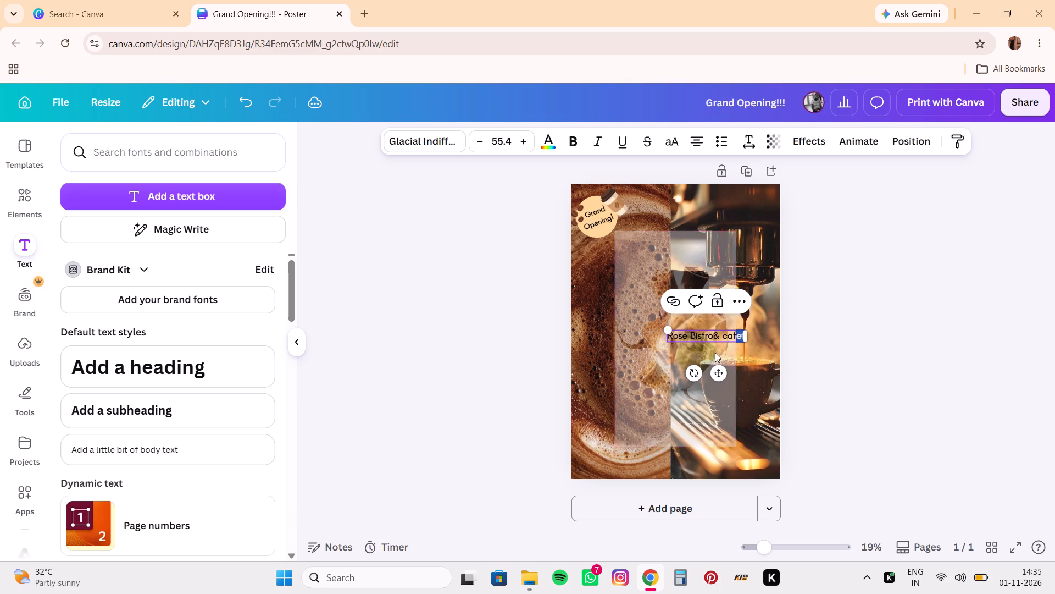
click(714, 335)
key(space)
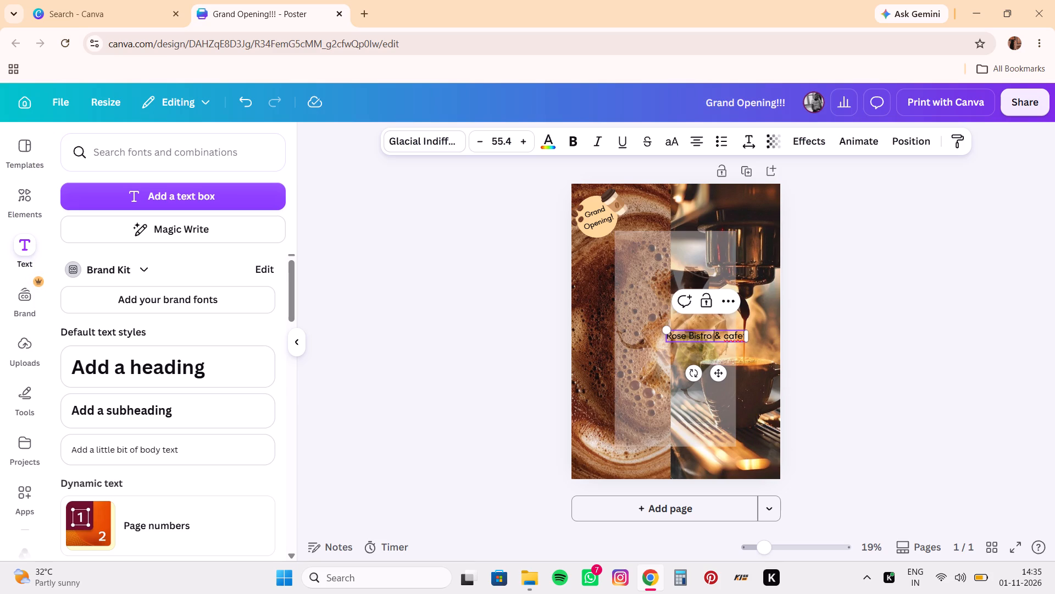
click(742, 337)
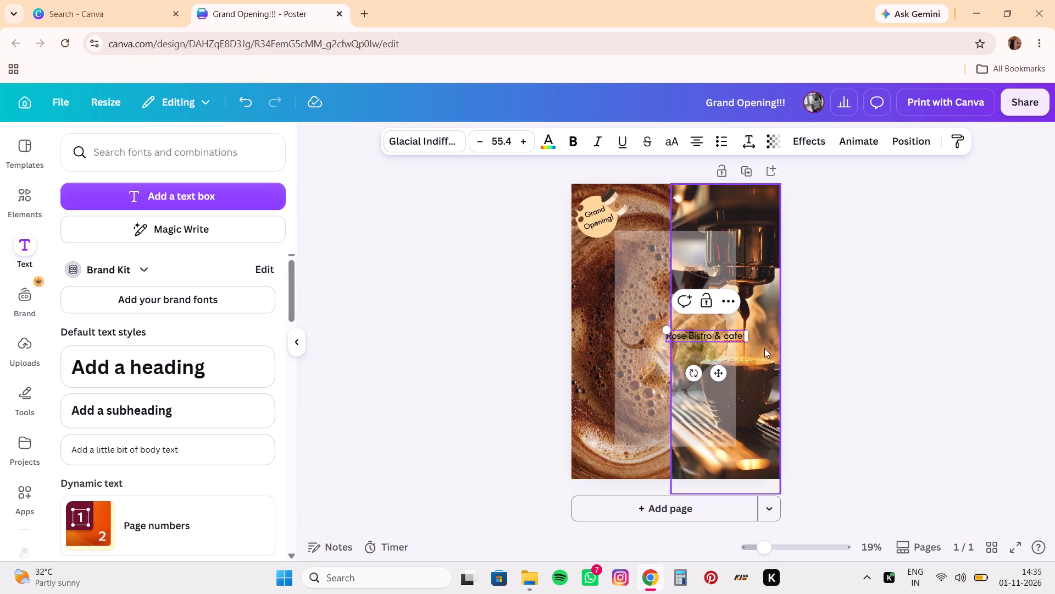
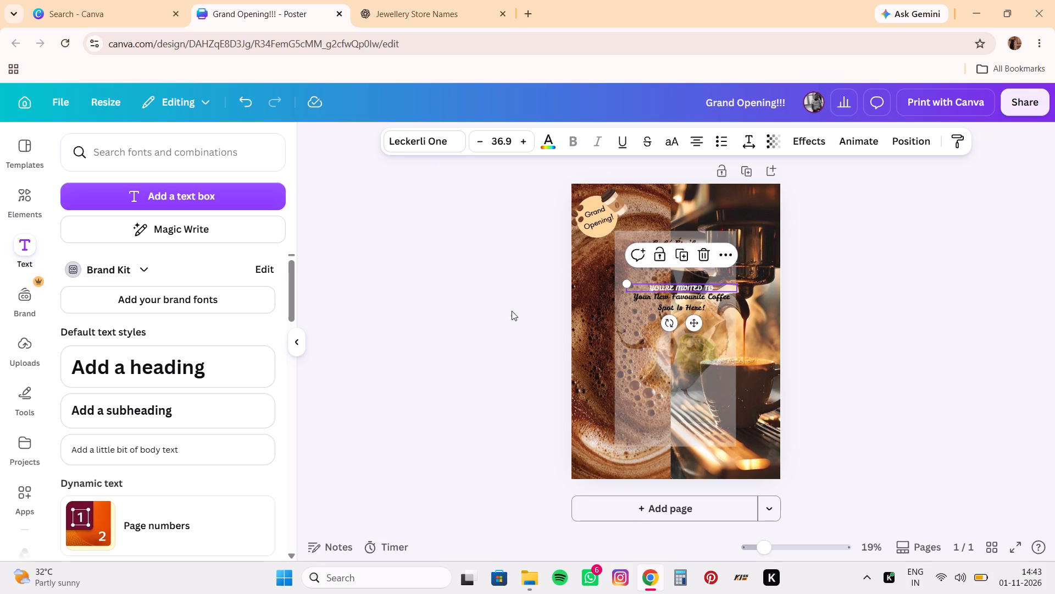
click(239, 190)
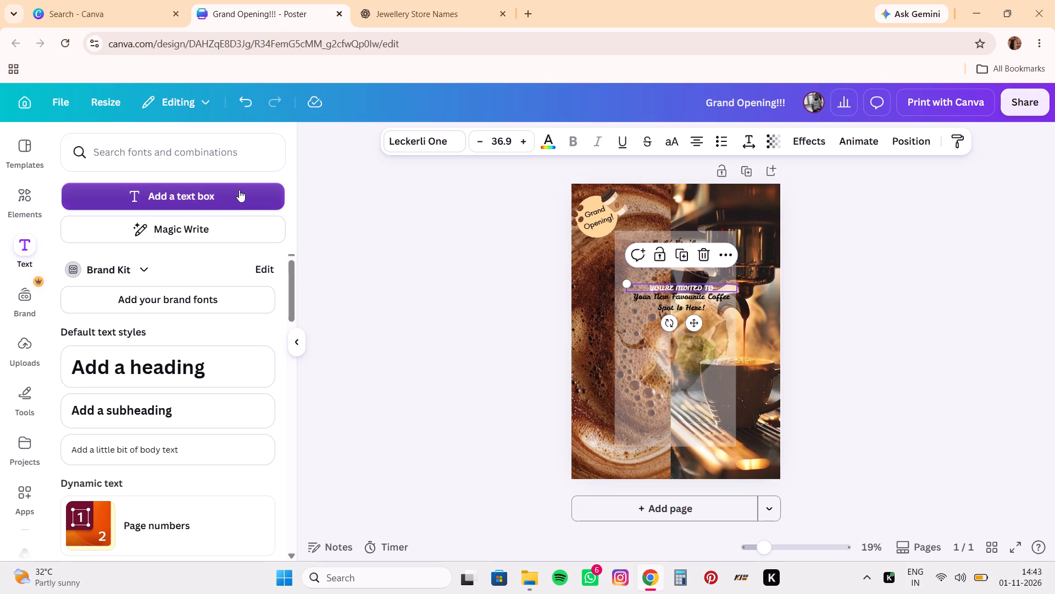
click(723, 292)
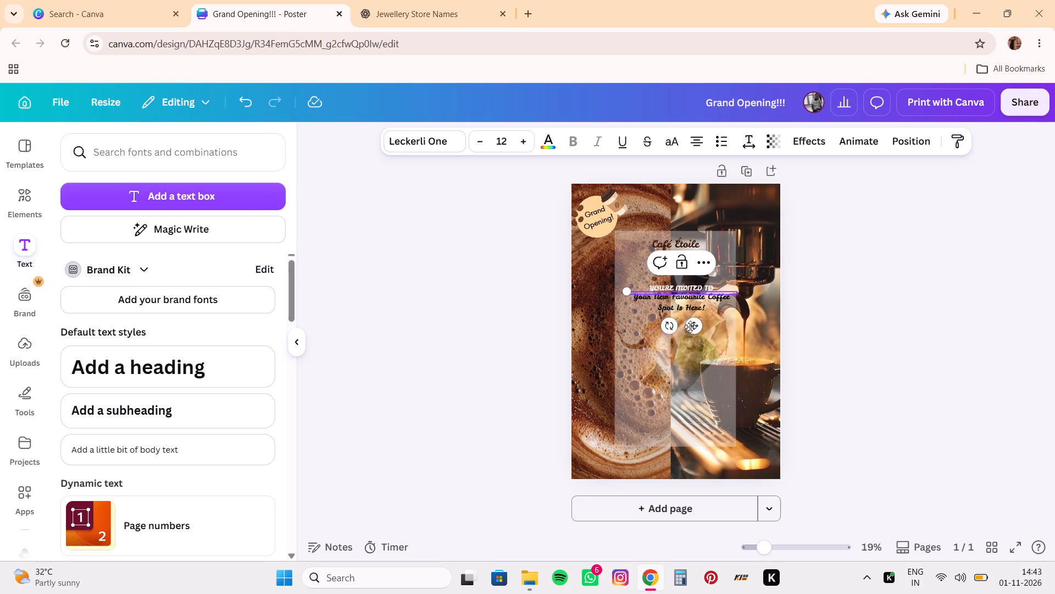
drag(696, 328, 694, 368)
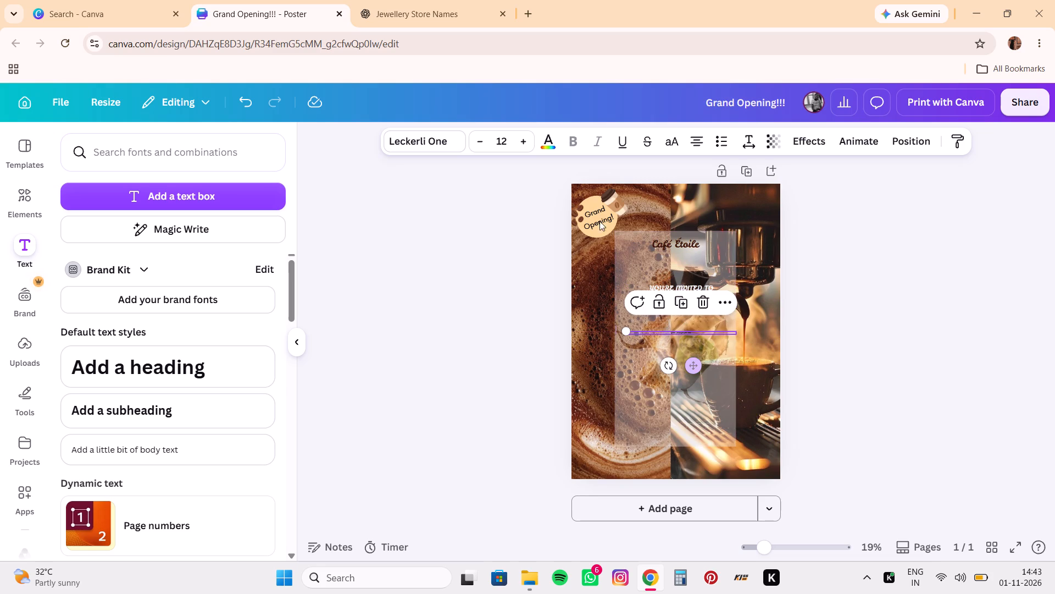
Increase the font size of the new text box below the headline to 40.
triple_click(529, 144)
triple_click(529, 144)
triple_click(529, 144)
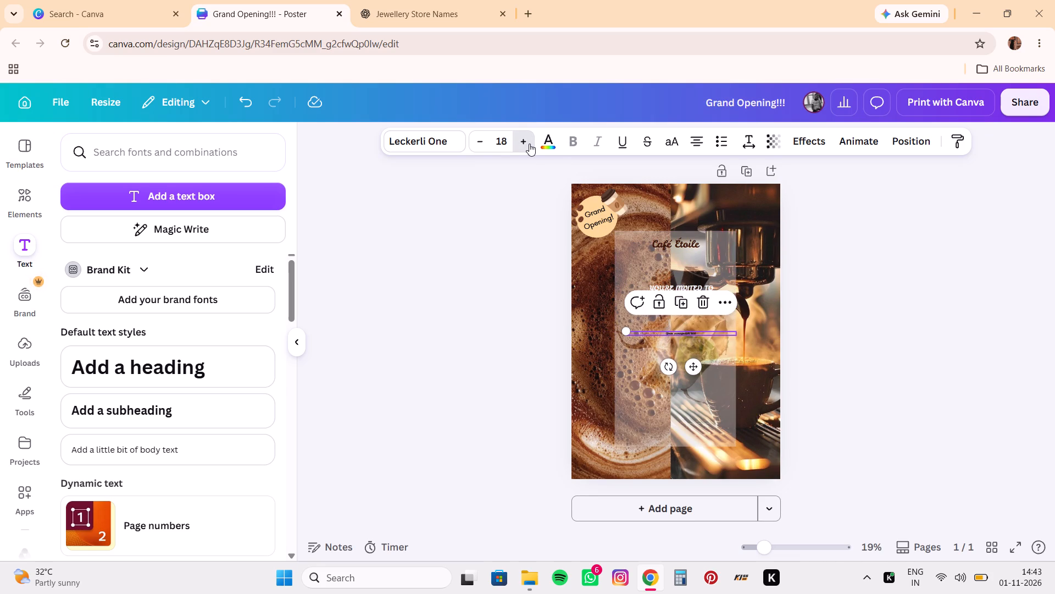
triple_click(529, 144)
triple_click(529, 144)
triple_click(529, 144)
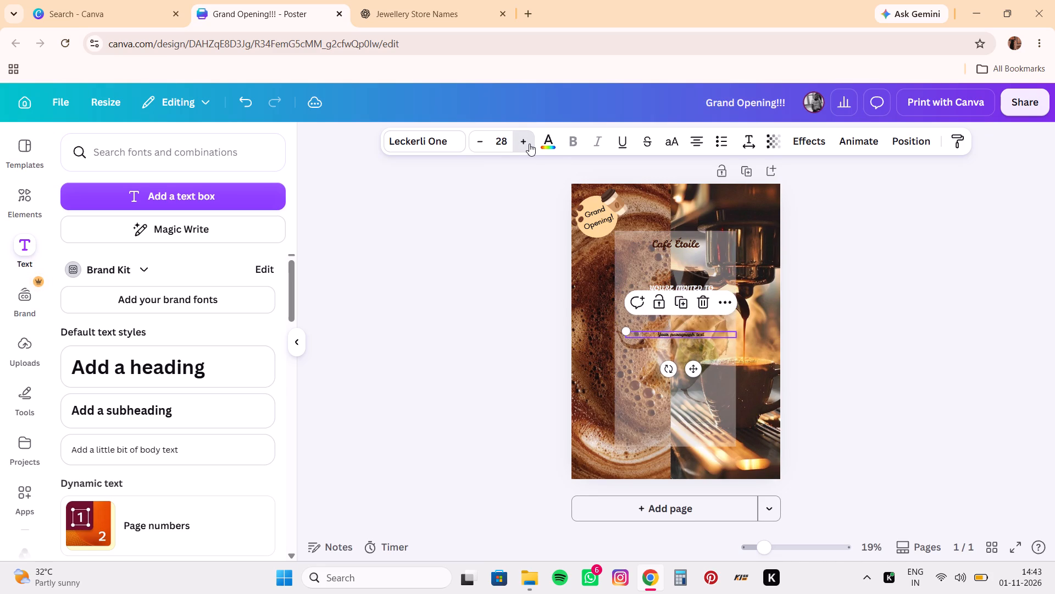
triple_click(529, 144)
triple_click(529, 144)
triple_click(529, 144)
click(529, 144)
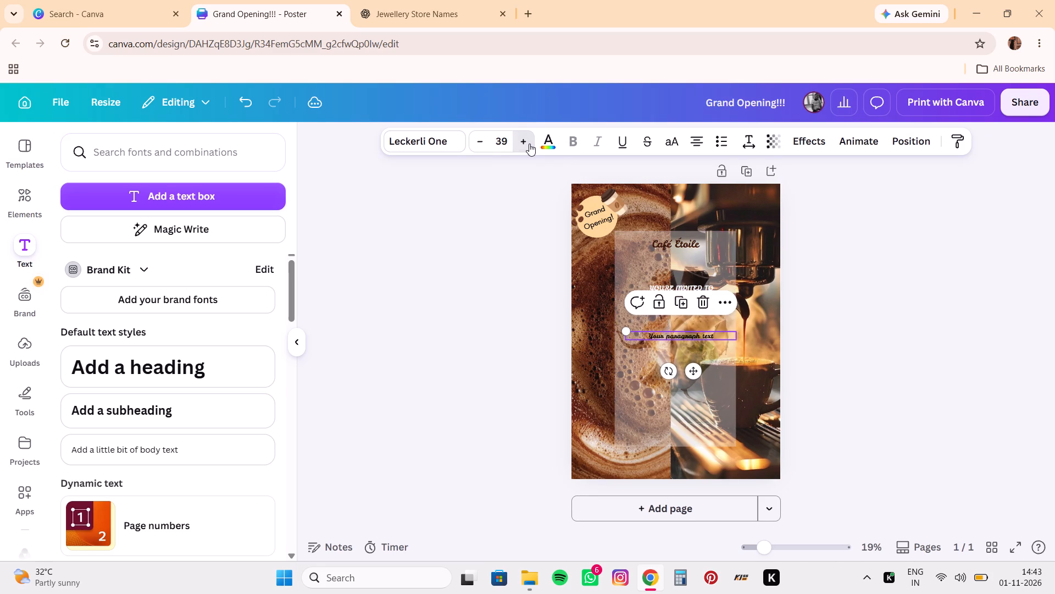
Replace the placeholder in the new text box below the headline with the copied "Crafted coffees. Delicious plates." lines.
click(713, 334)
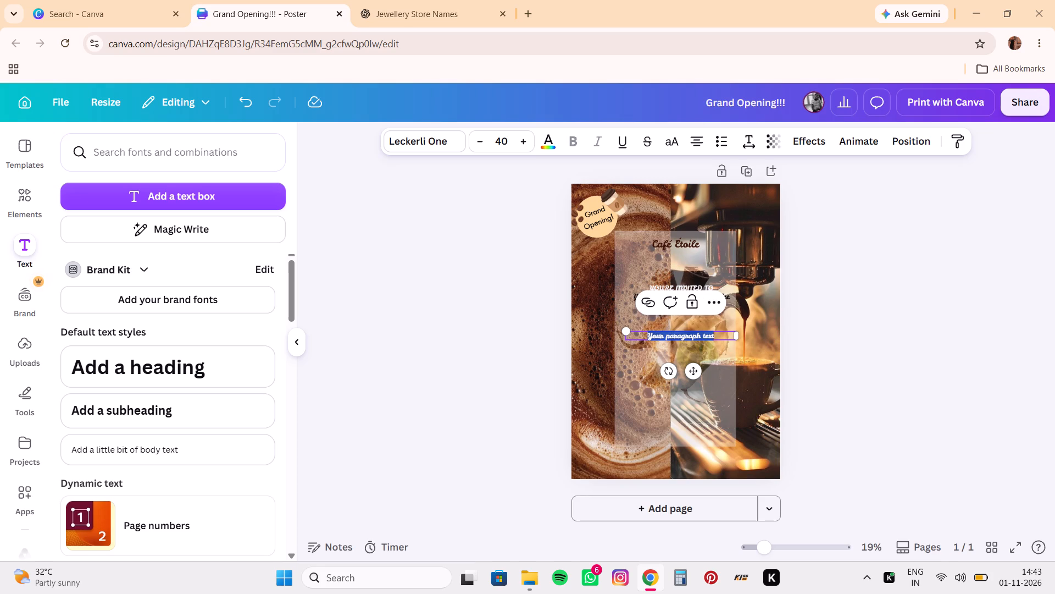
key(ctrl+v)
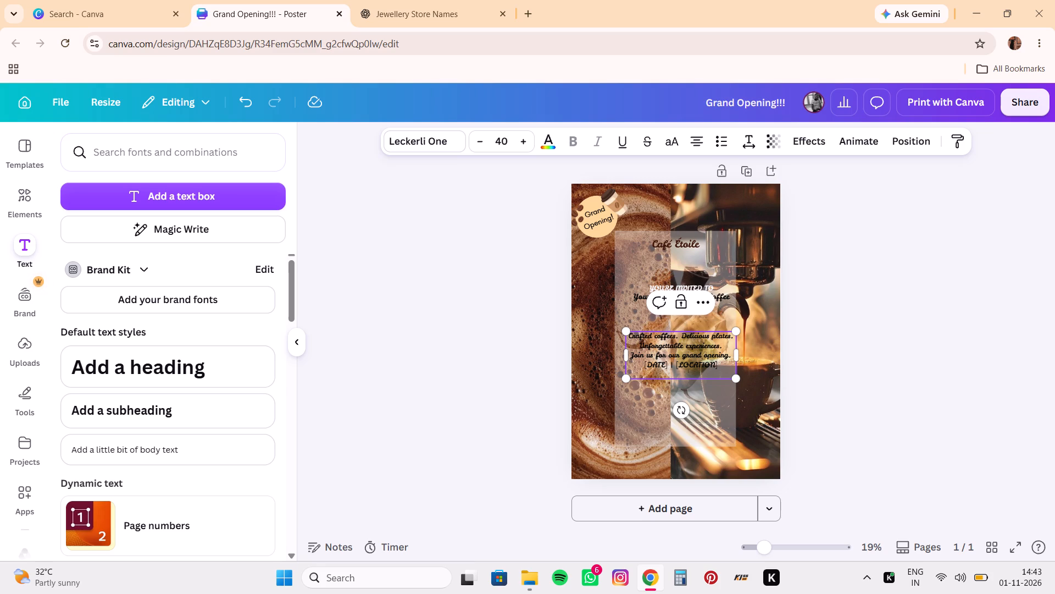
Increase the font size at the end of the pasted tagline to 51 and scale its text box up slightly.
triple_click(527, 146)
triple_click(527, 146)
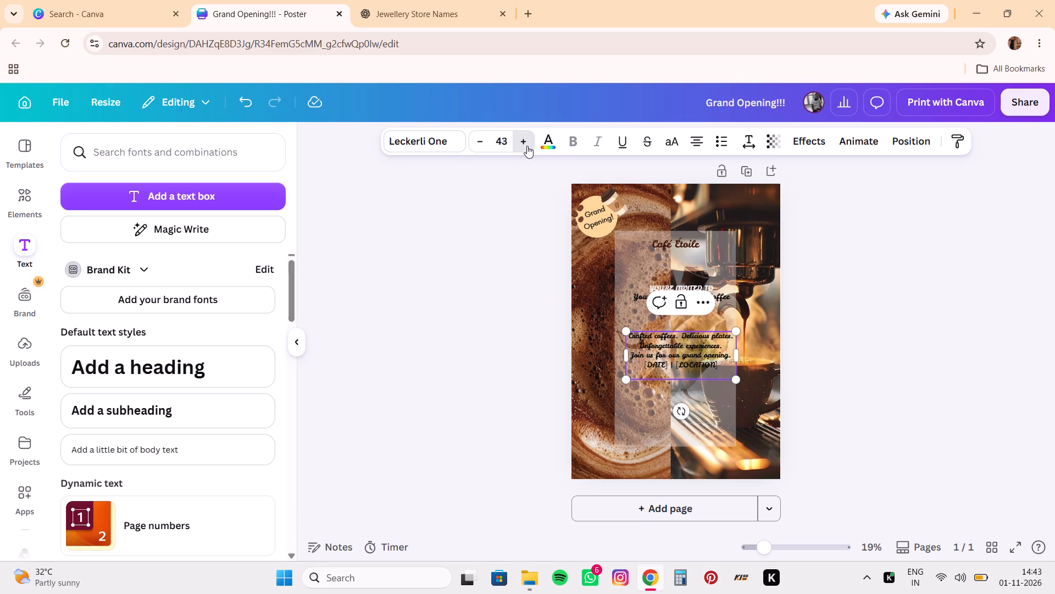
triple_click(527, 146)
double_click(527, 146)
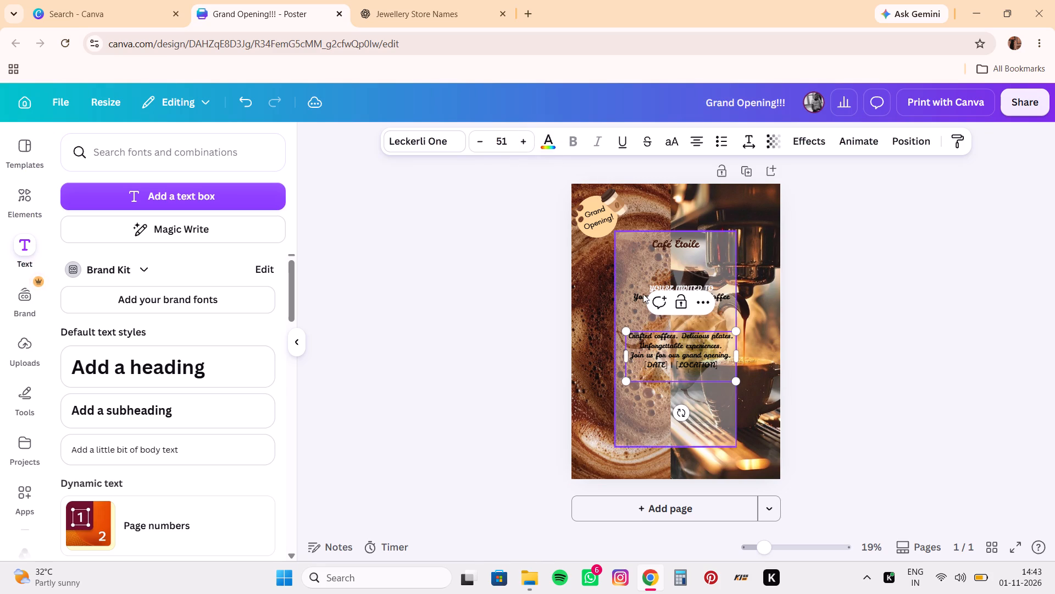
click(706, 370)
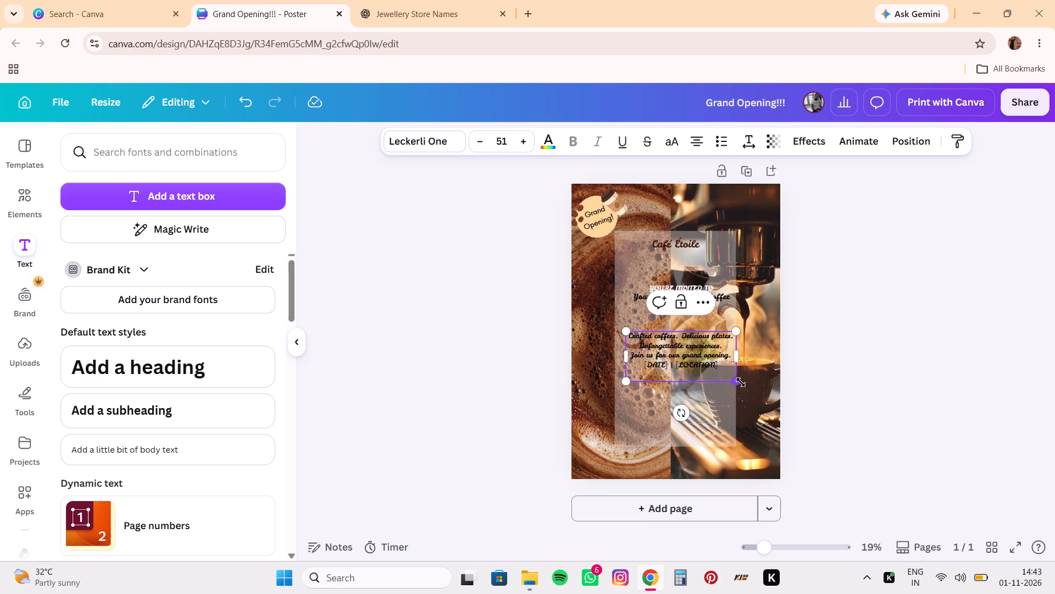
click(741, 382)
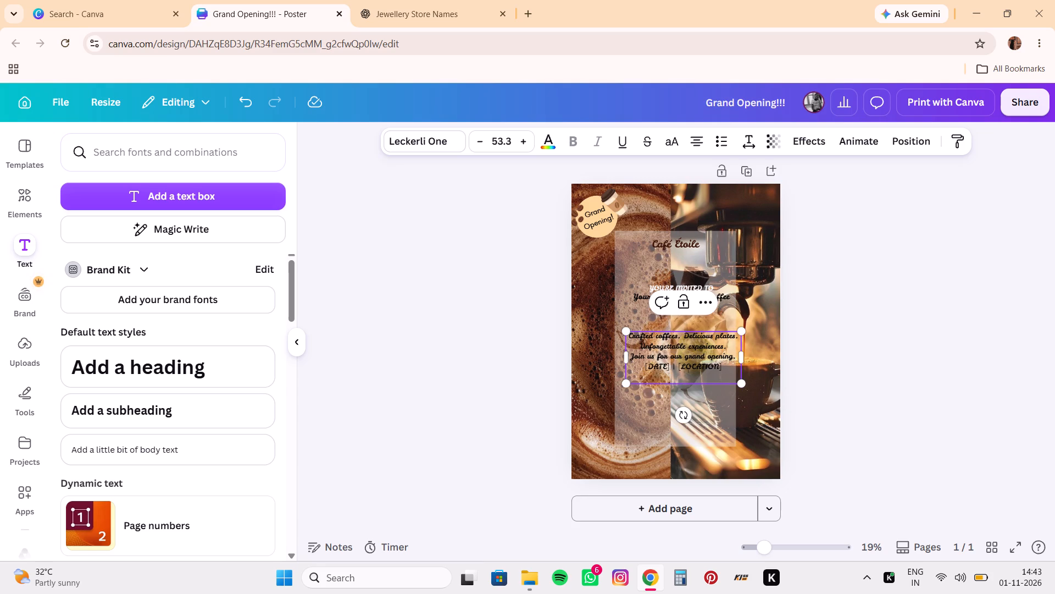
Shift the tagline text box sideways so it is centred on the translucent panel.
click(683, 347)
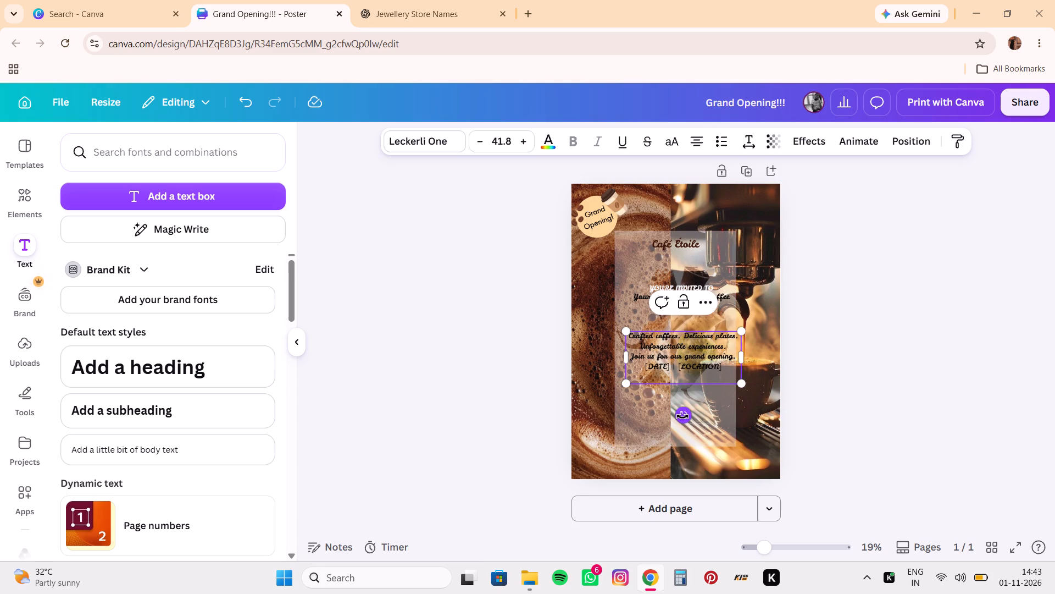
click(682, 416)
click(707, 363)
click(742, 386)
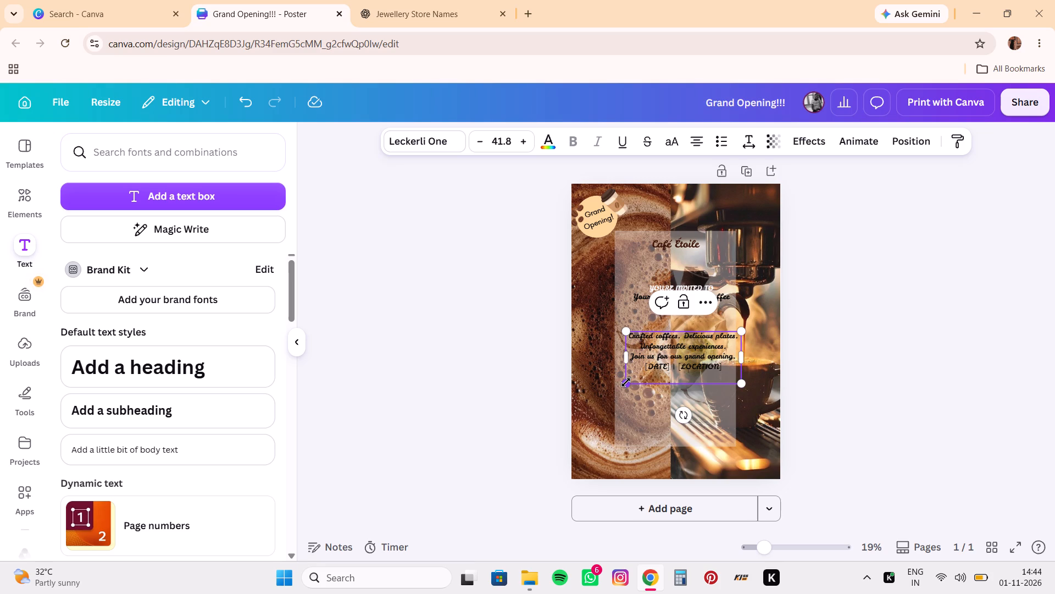
click(649, 382)
drag(648, 385, 642, 385)
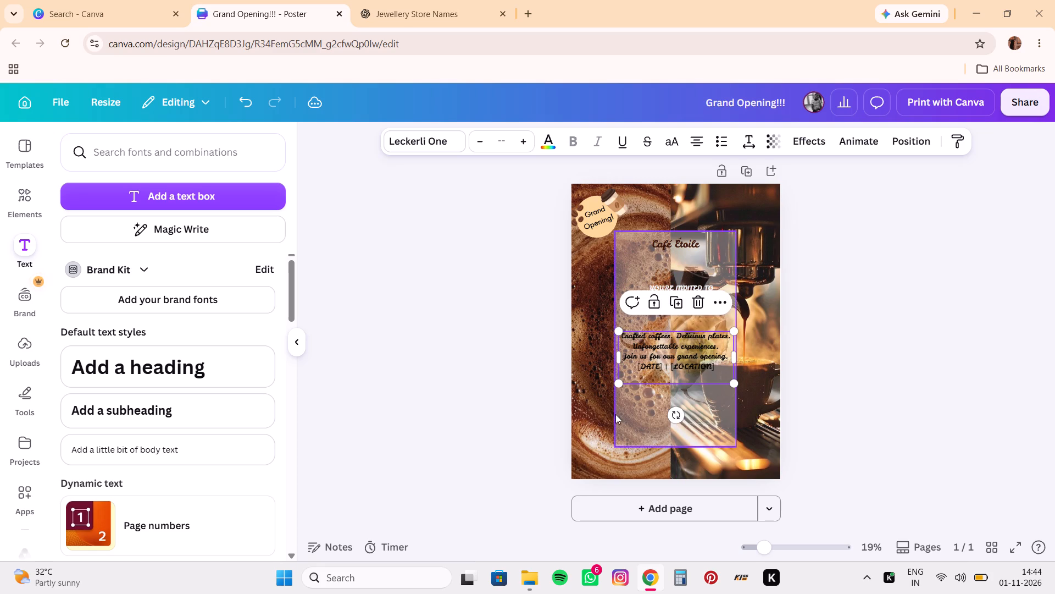
click(591, 416)
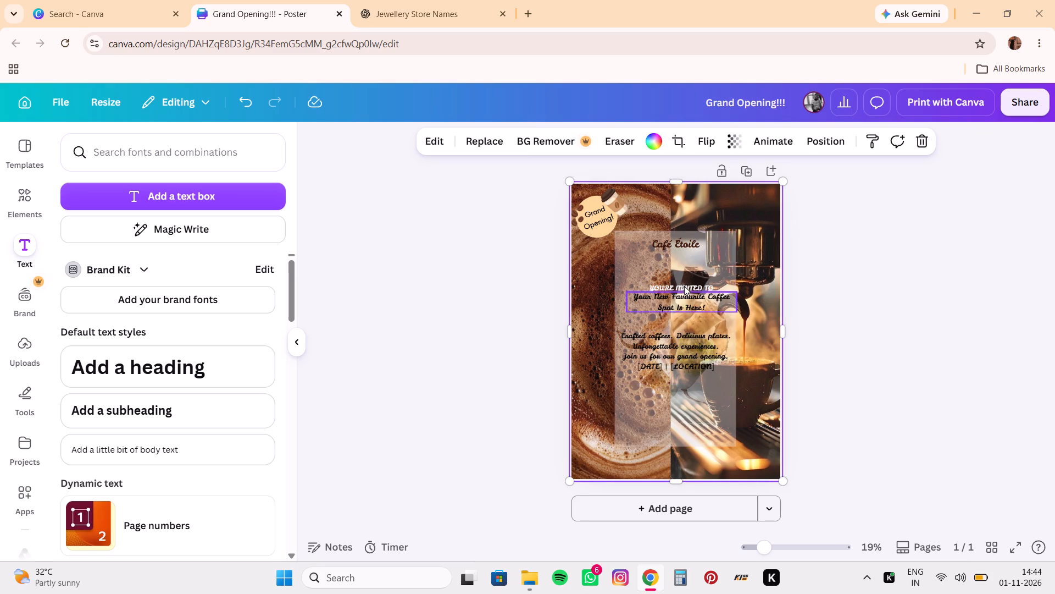
Delete the white "You're invited to" text above the coffee spot headline.
click(684, 285)
click(701, 245)
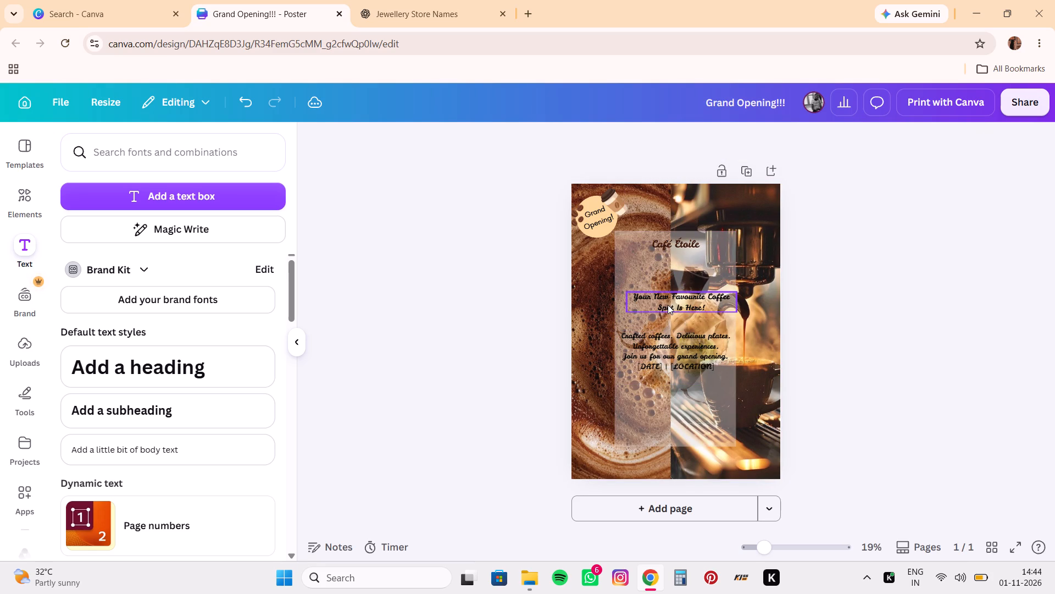
Move the "Your New Favourite Coffee Spot Is Here!" headline up directly beneath Café Étoile, centred on the panel.
click(712, 298)
drag(698, 339, 697, 320)
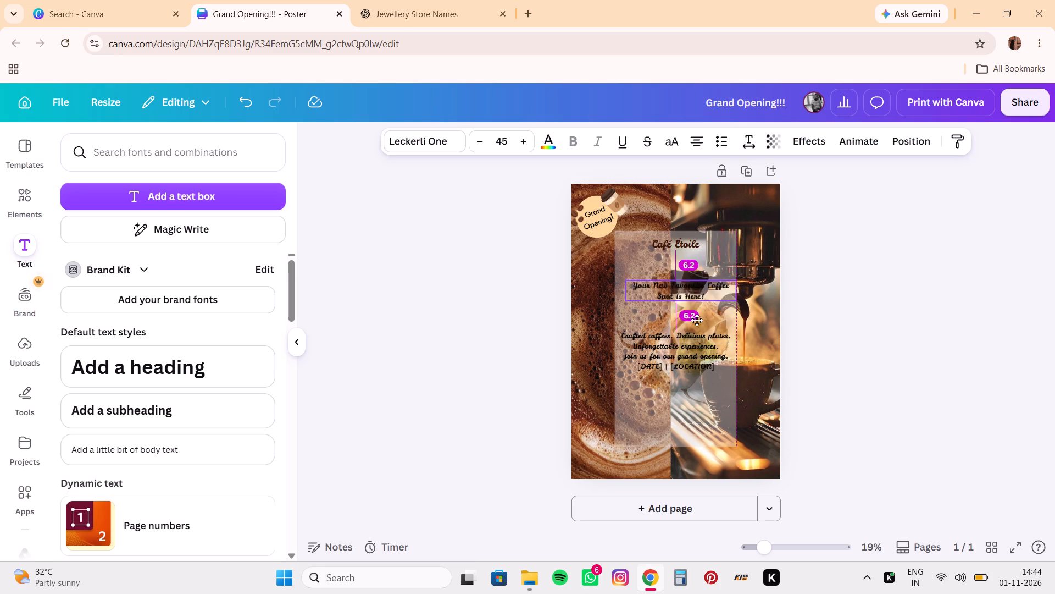
drag(697, 320, 692, 306)
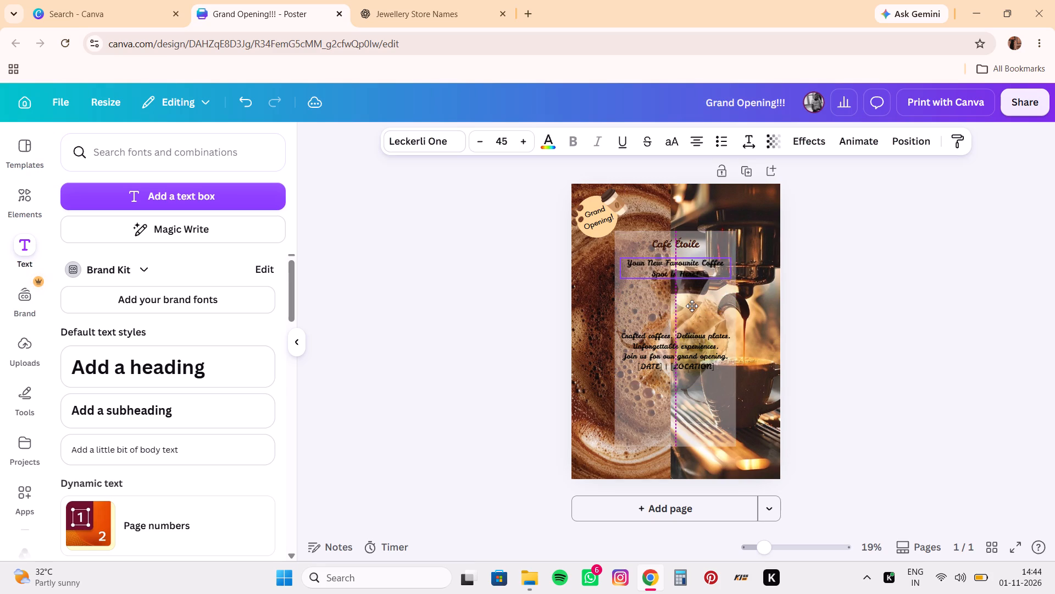
drag(692, 306, 691, 295)
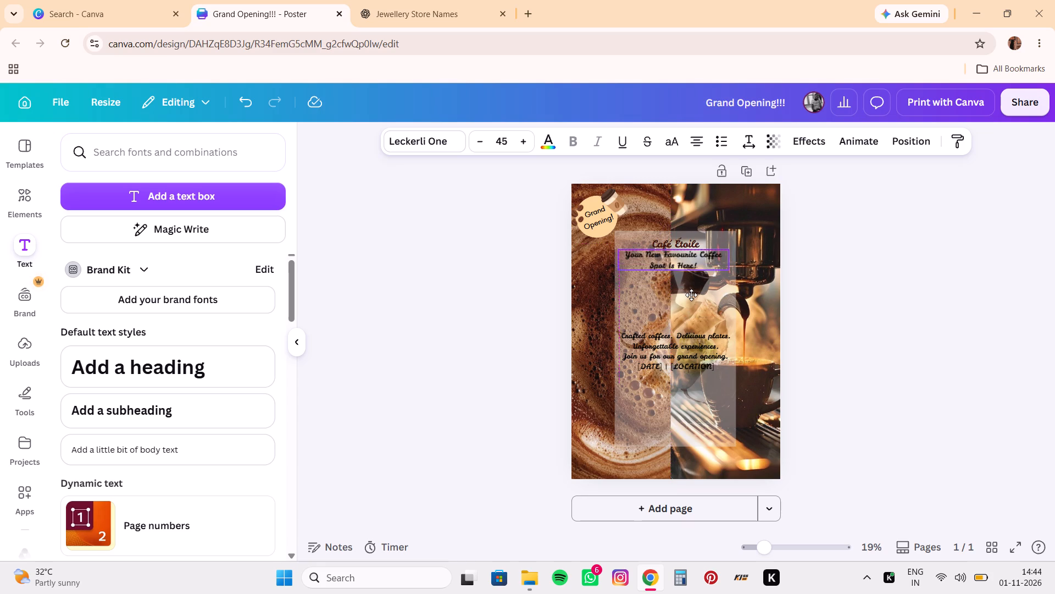
drag(691, 295, 691, 295)
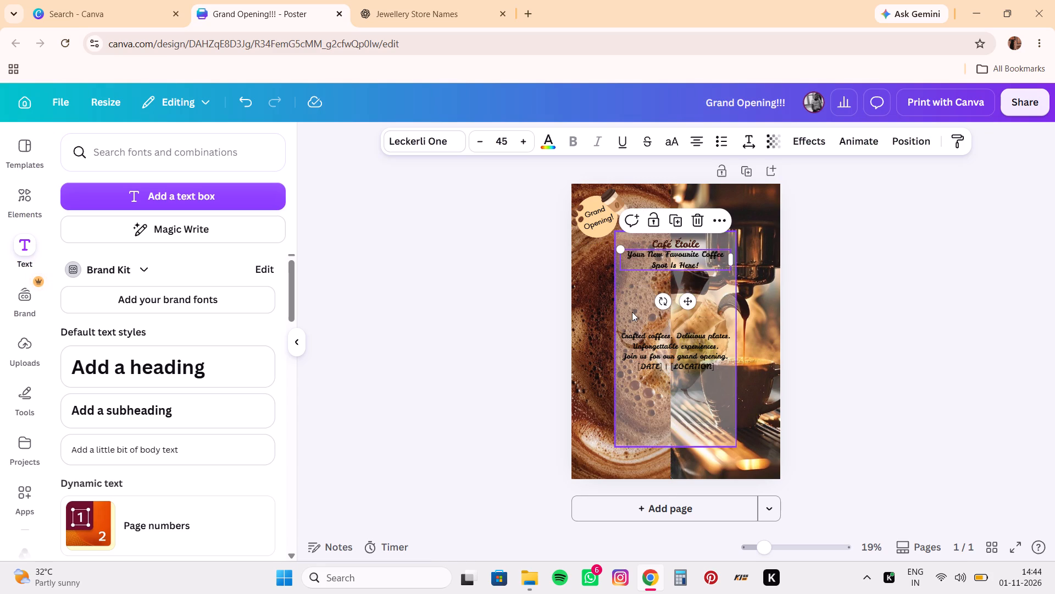
click(632, 312)
Remove the "[DATE] | [LOCATION]" line and the period after "grand opening" from the tagline text.
click(678, 356)
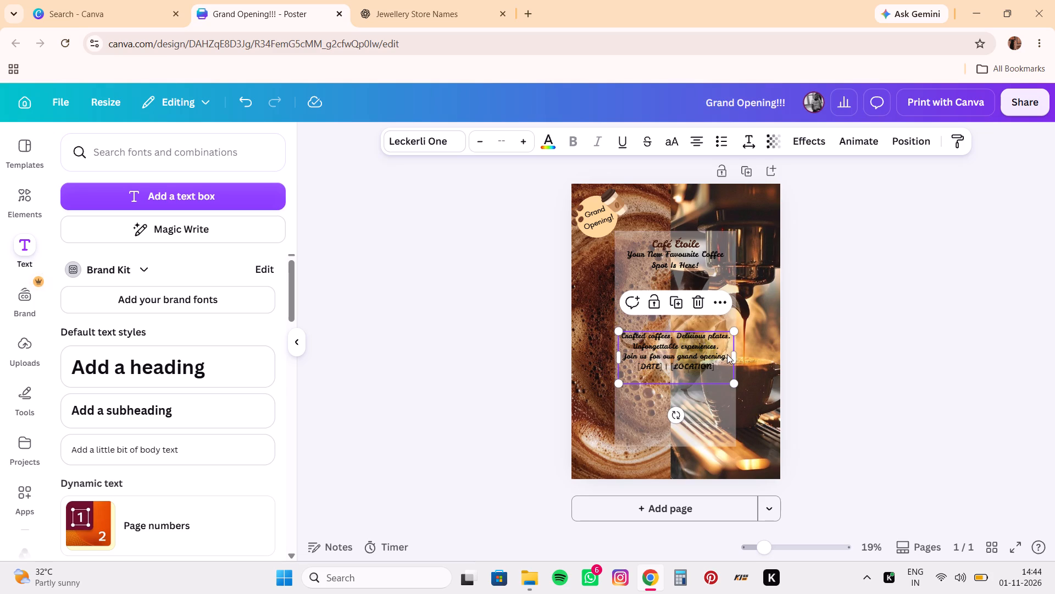
click(706, 378)
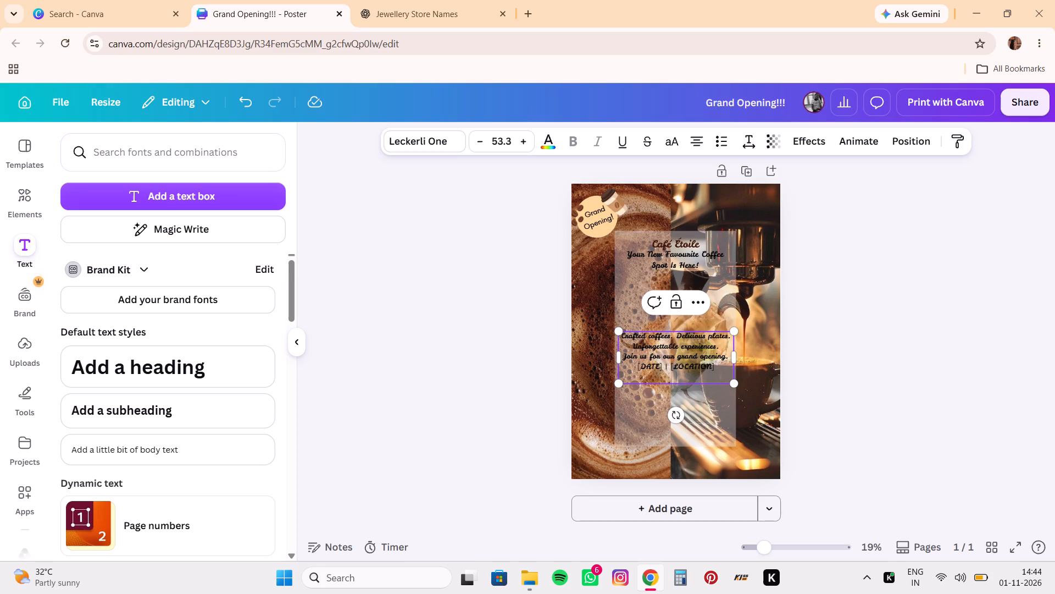
click(689, 383)
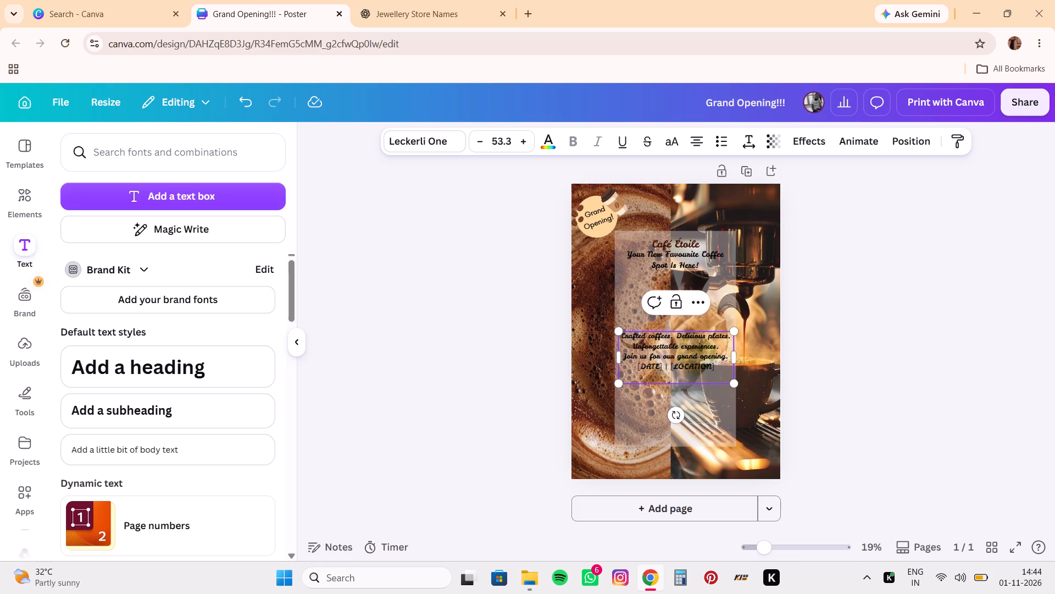
click(659, 366)
drag(718, 367, 636, 365)
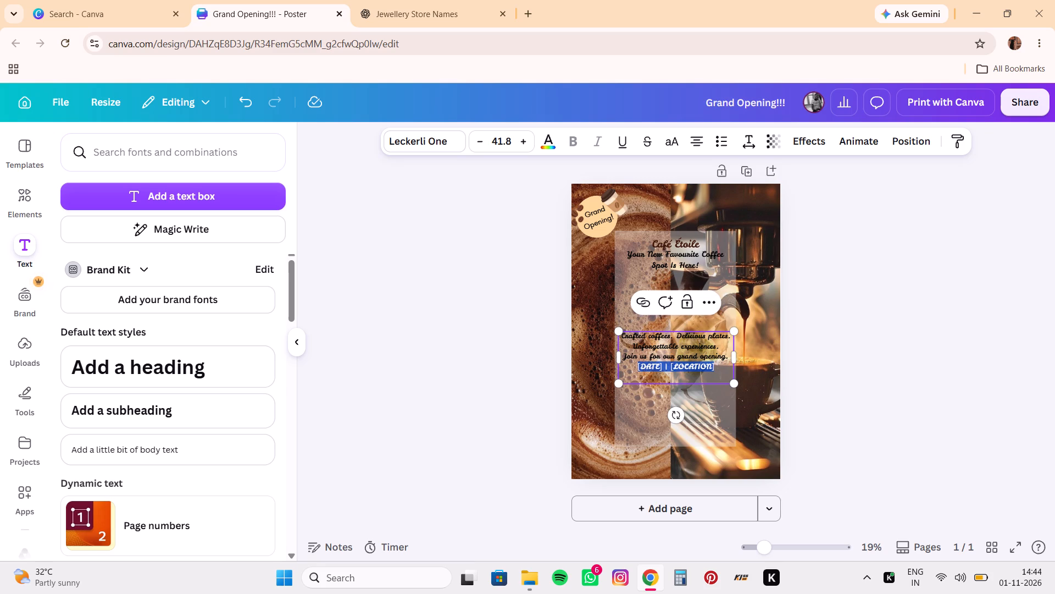
key(BackSpace)
key(BackSpace)
key(BackSpace)
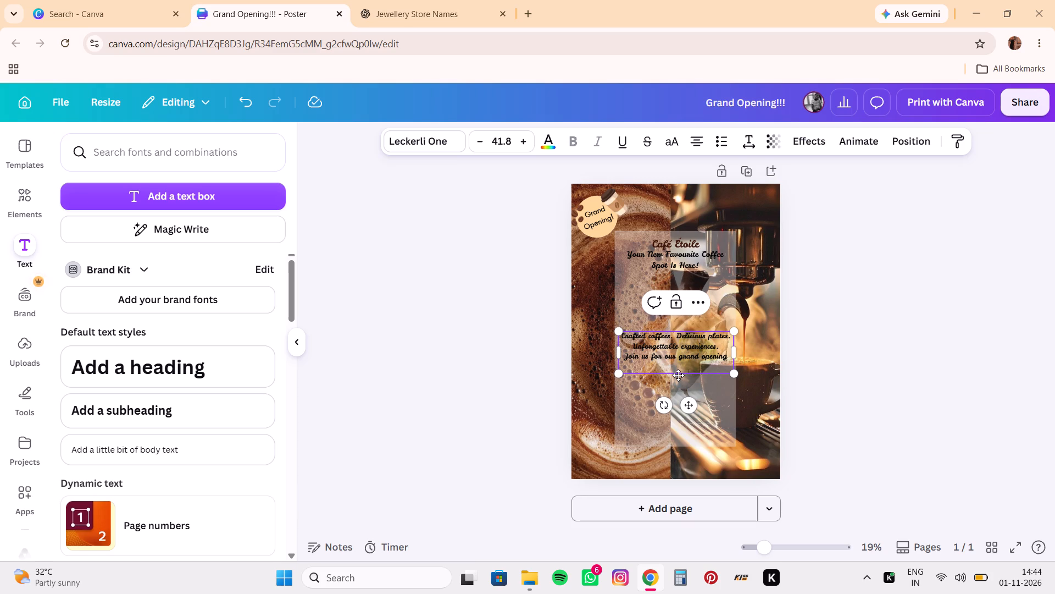
Move the tagline text box up the translucent panel, closer to the headline.
drag(678, 375, 679, 351)
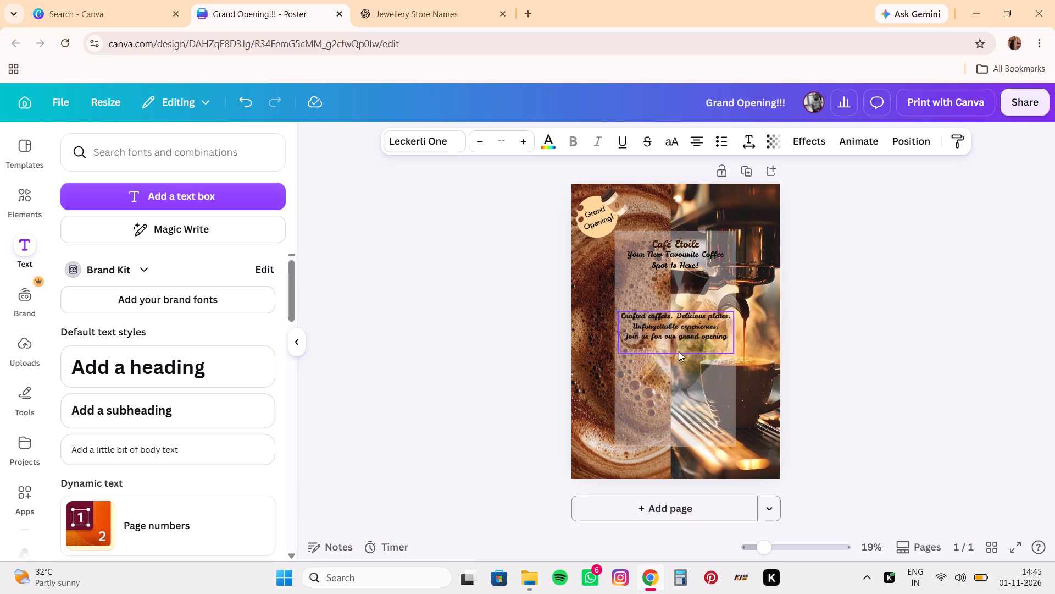
drag(679, 351, 678, 346)
click(719, 372)
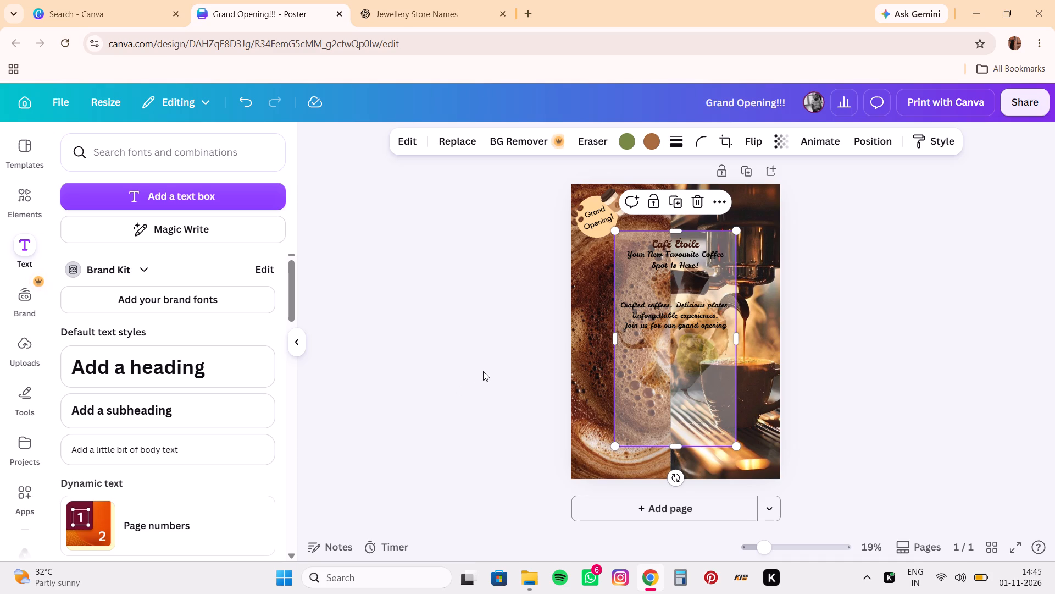
Add another text box and place it near the lower end of the translucent panel.
click(226, 195)
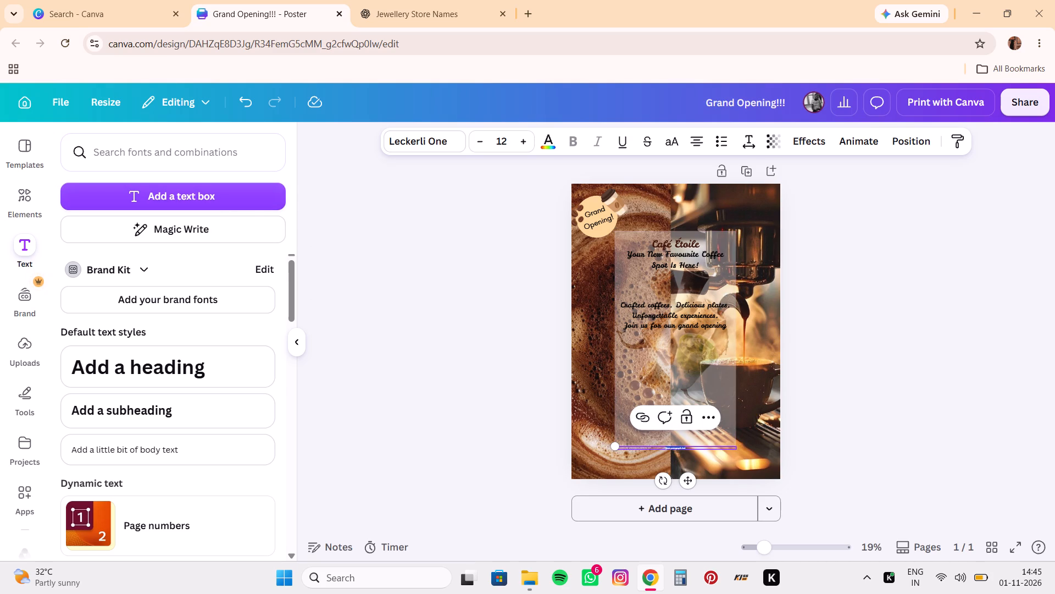
drag(673, 449, 644, 420)
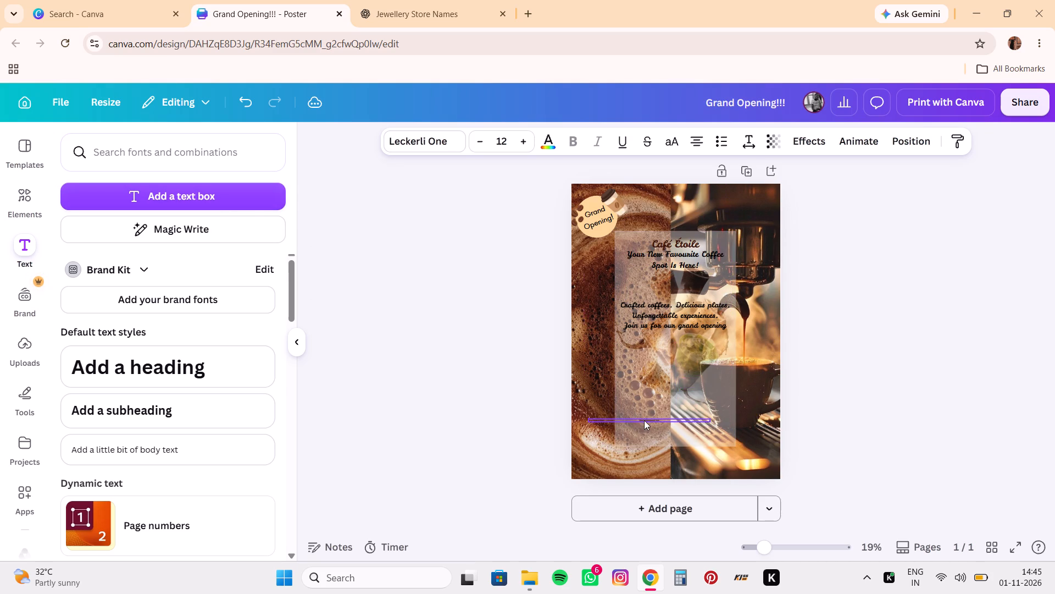
drag(644, 420, 641, 420)
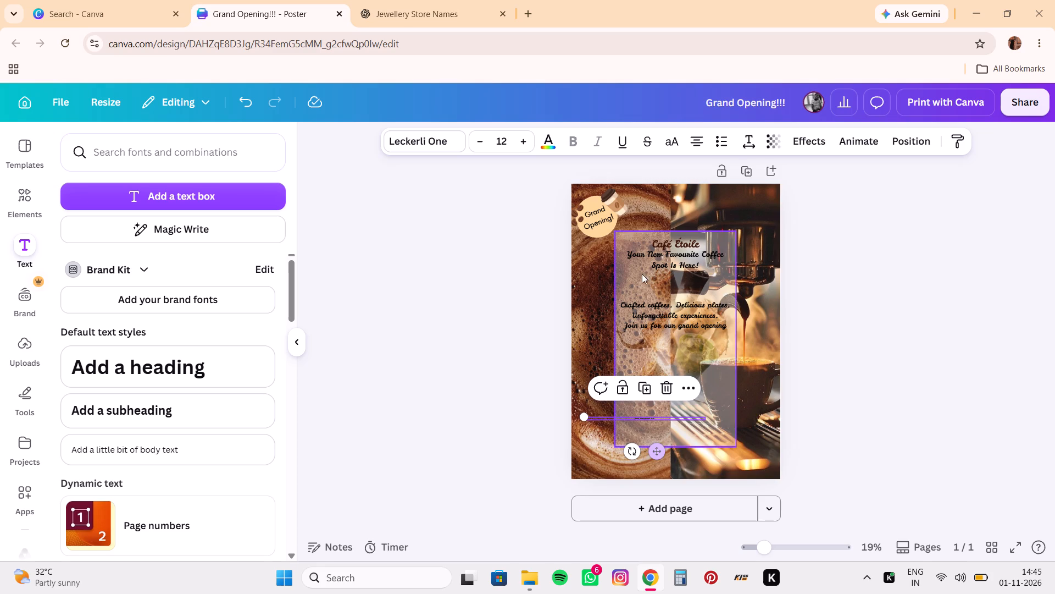
Increase the font size of the new lower text box to 28.
drag(535, 146, 519, 142)
triple_click(519, 142)
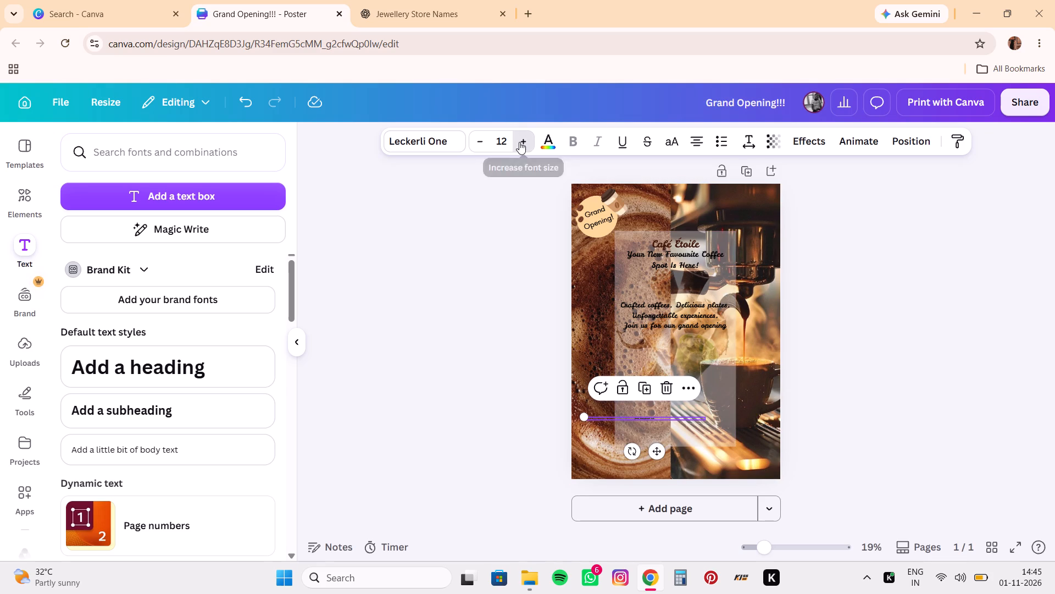
triple_click(519, 142)
triple_click(519, 142)
triple_click(519, 142)
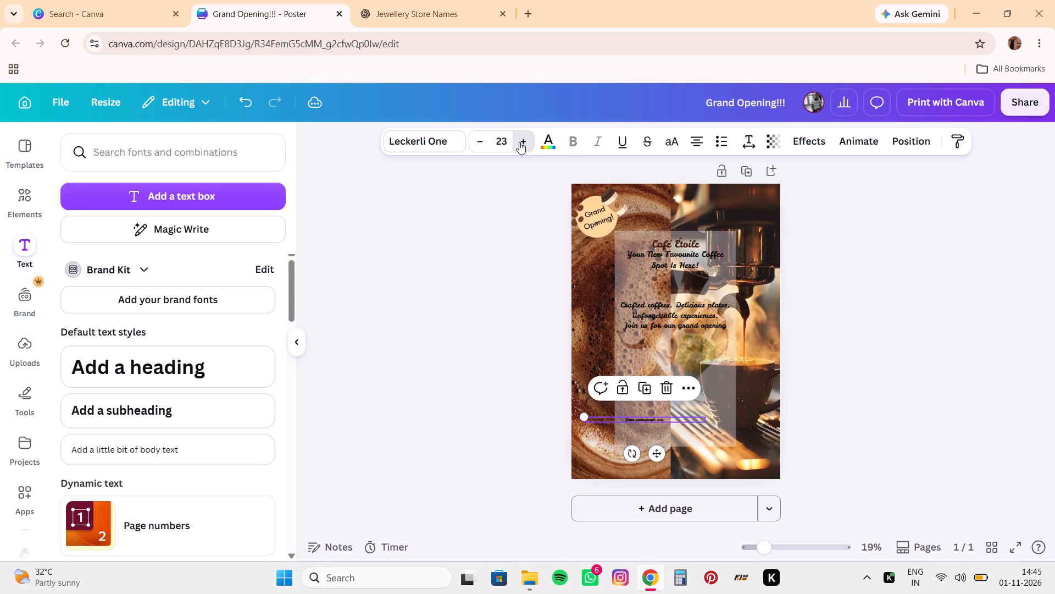
triple_click(519, 142)
click(519, 142)
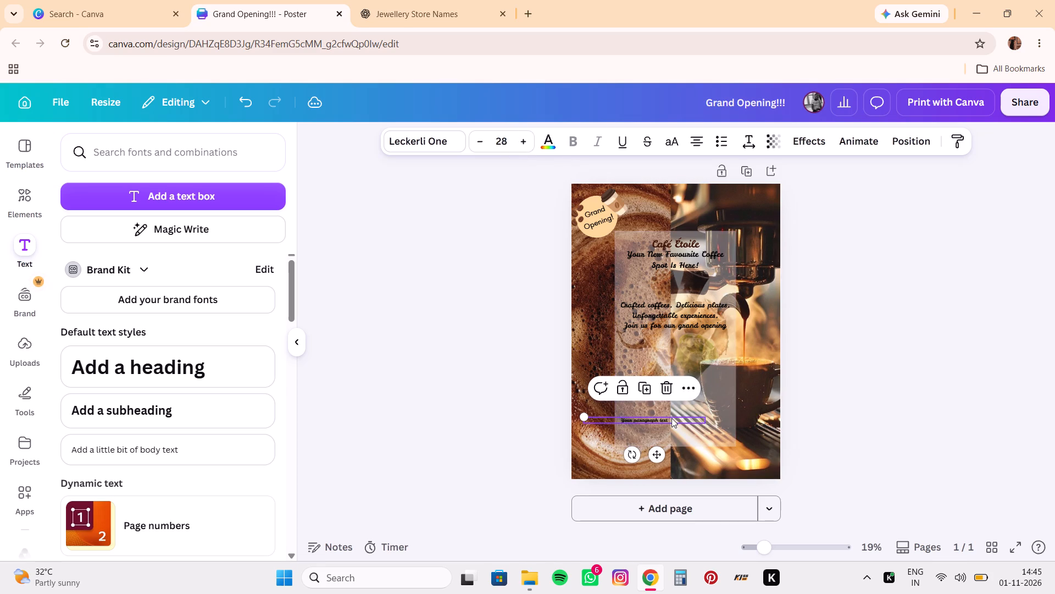
Replace the placeholder in the lower text box with the date "20 December,2026".
click(671, 418)
click(671, 419)
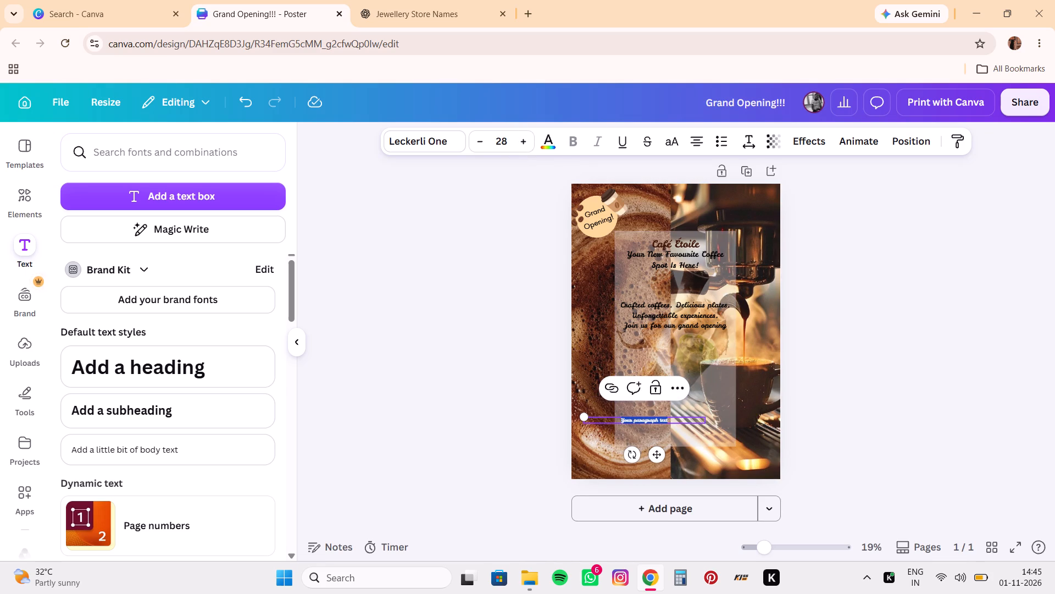
click(671, 419)
double_click(671, 419)
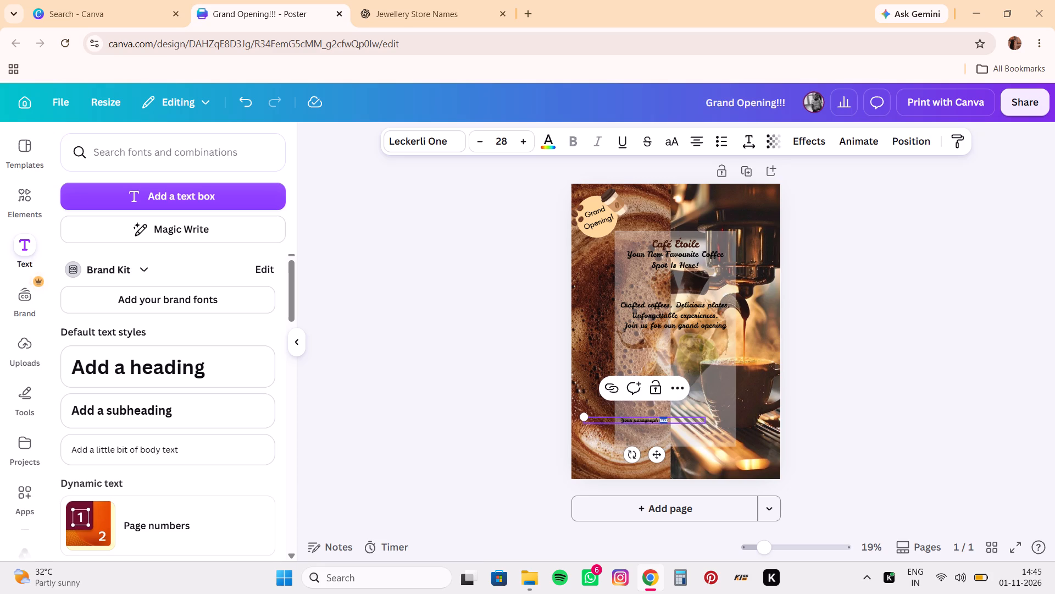
click(637, 419)
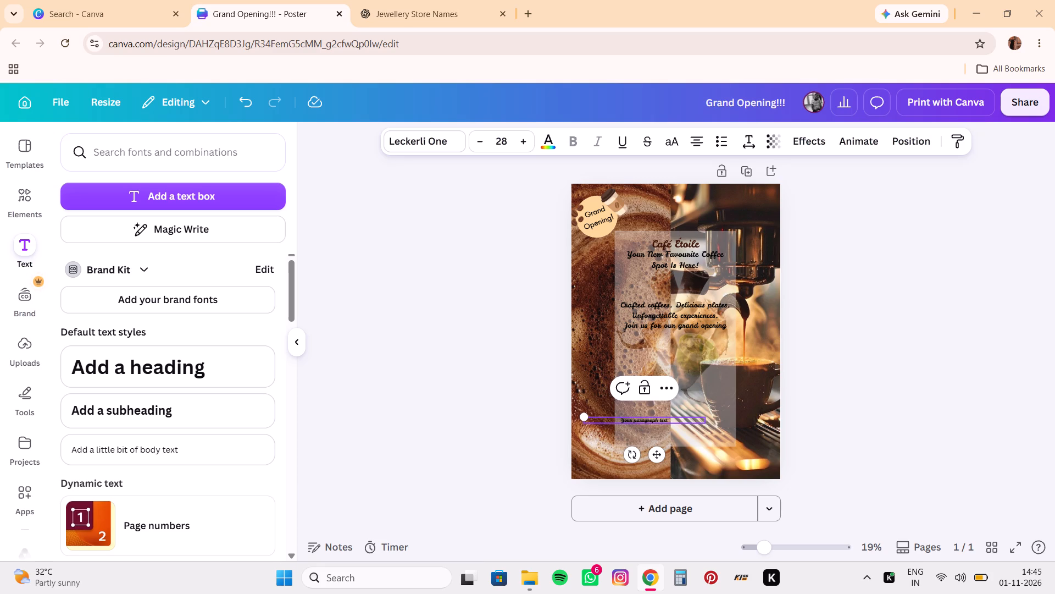
key(ctrl+a)
key(BackSpace)
text(20)
key(space)
key(e)
text(mber)
key(comma)
text(2026)
Add a second line reading "from 12 Noon" beneath the date in the same text box.
key(Return)
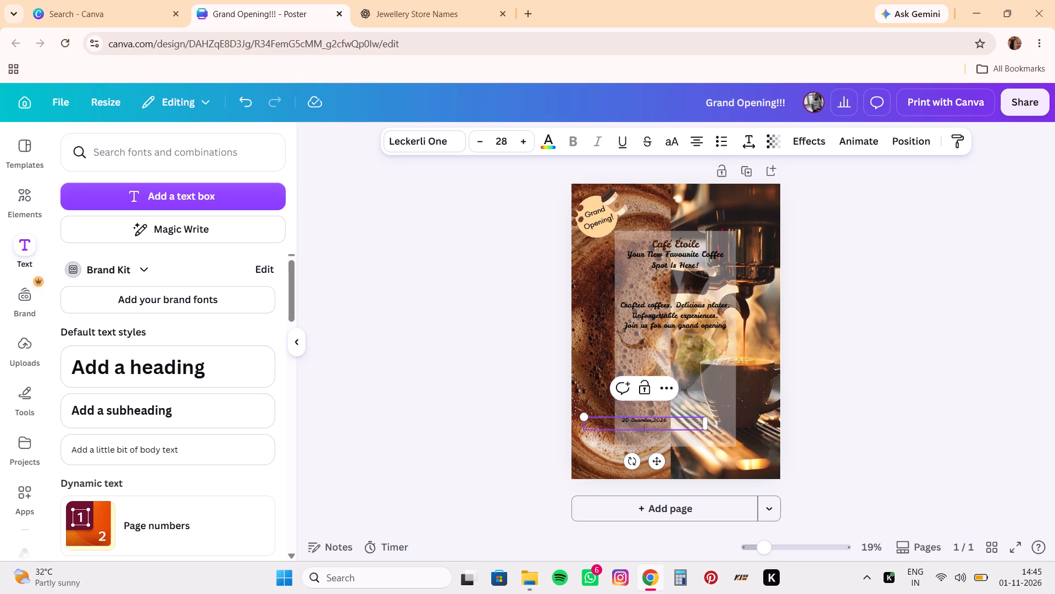
text(from 12 nono)
key(BackSpace)
key(BackSpace)
key(BackSpace)
key(BackSpace)
key(o)
key(BackSpace)
key(BackSpace)
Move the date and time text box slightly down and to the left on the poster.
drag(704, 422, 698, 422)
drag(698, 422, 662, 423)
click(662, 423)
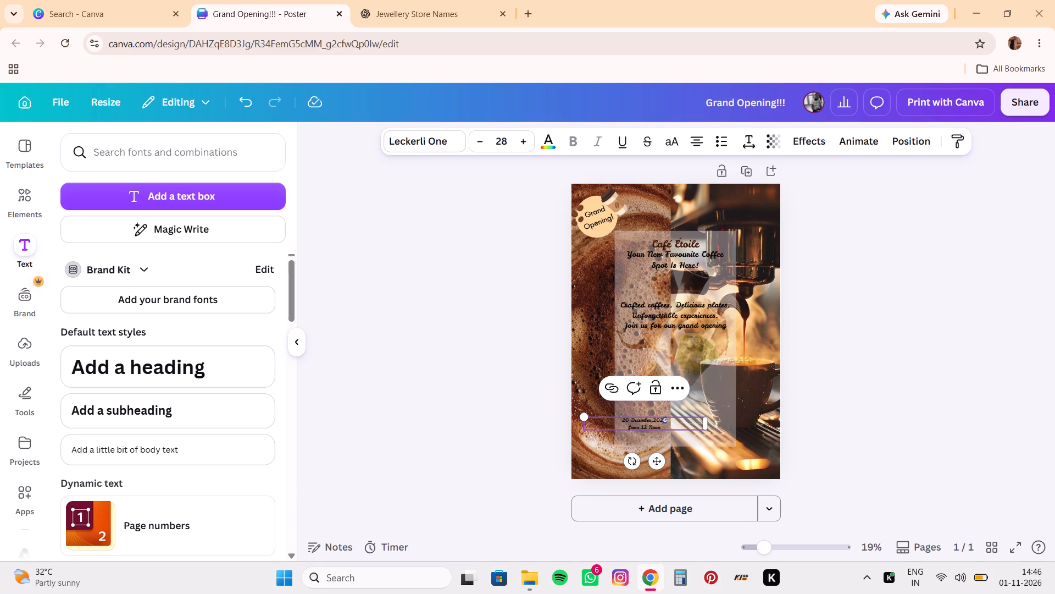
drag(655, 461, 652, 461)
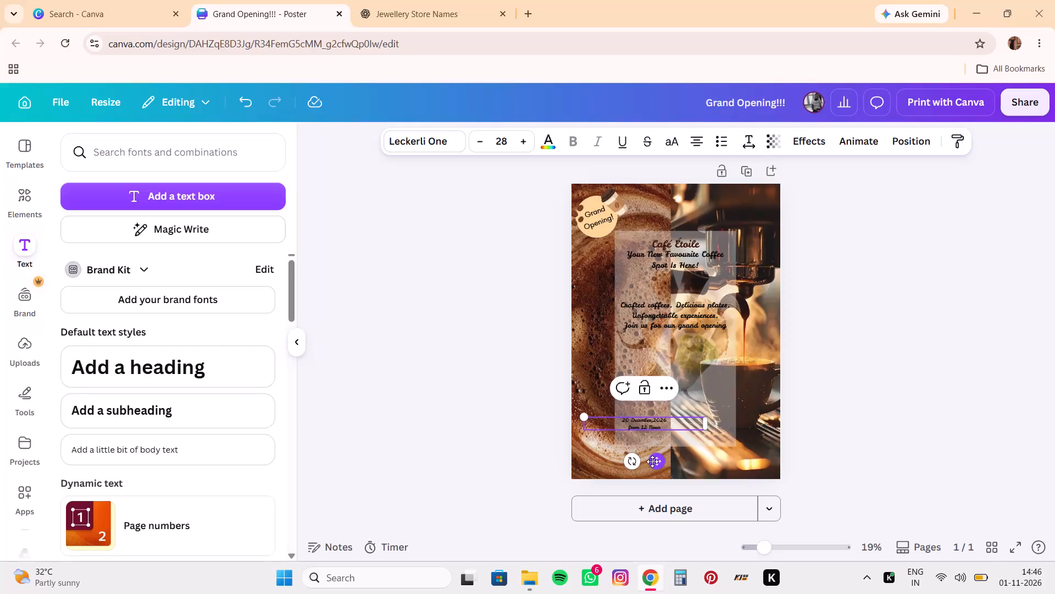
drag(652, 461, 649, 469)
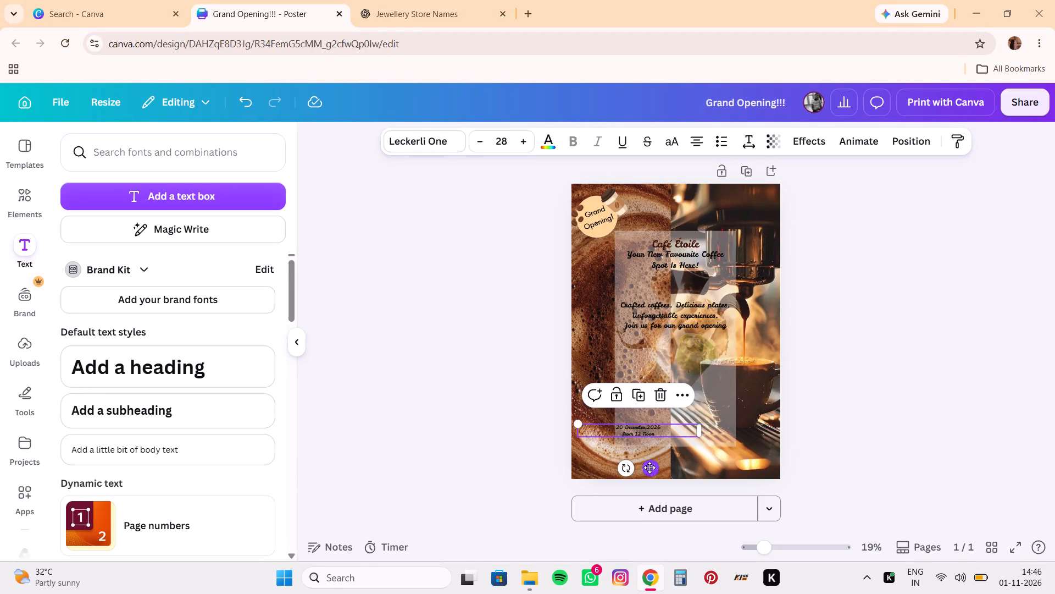
Increase the font size of both the date and time lines to 35.
click(678, 424)
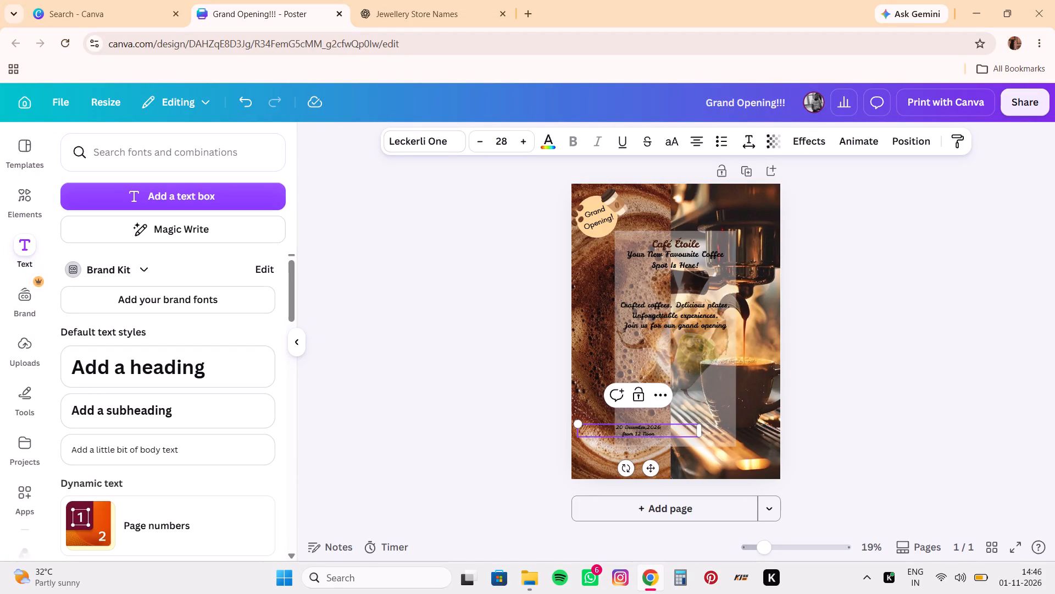
drag(615, 428, 654, 433)
click(526, 135)
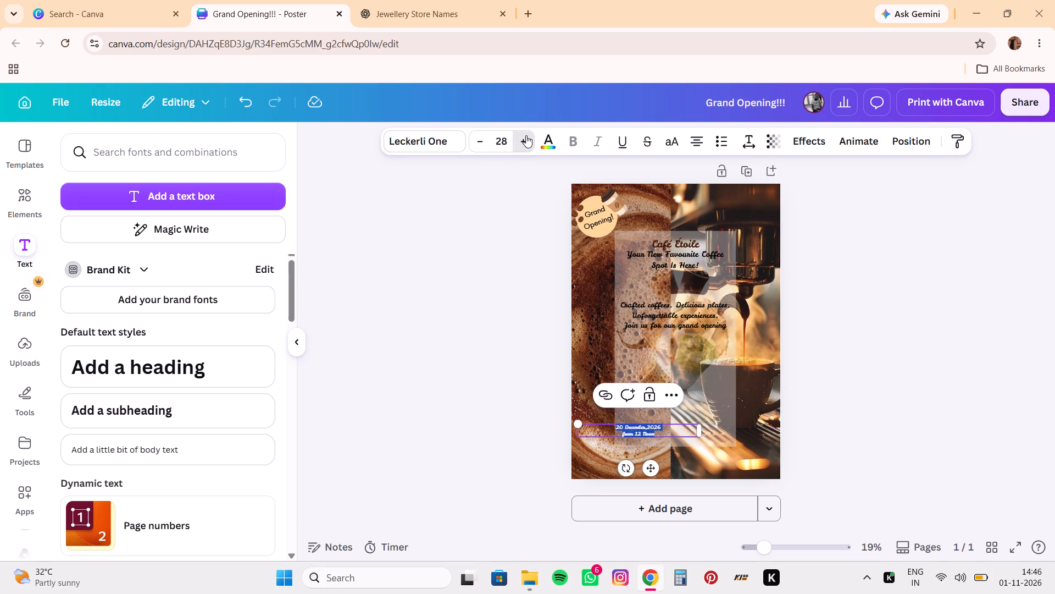
triple_click(526, 135)
triple_click(526, 135)
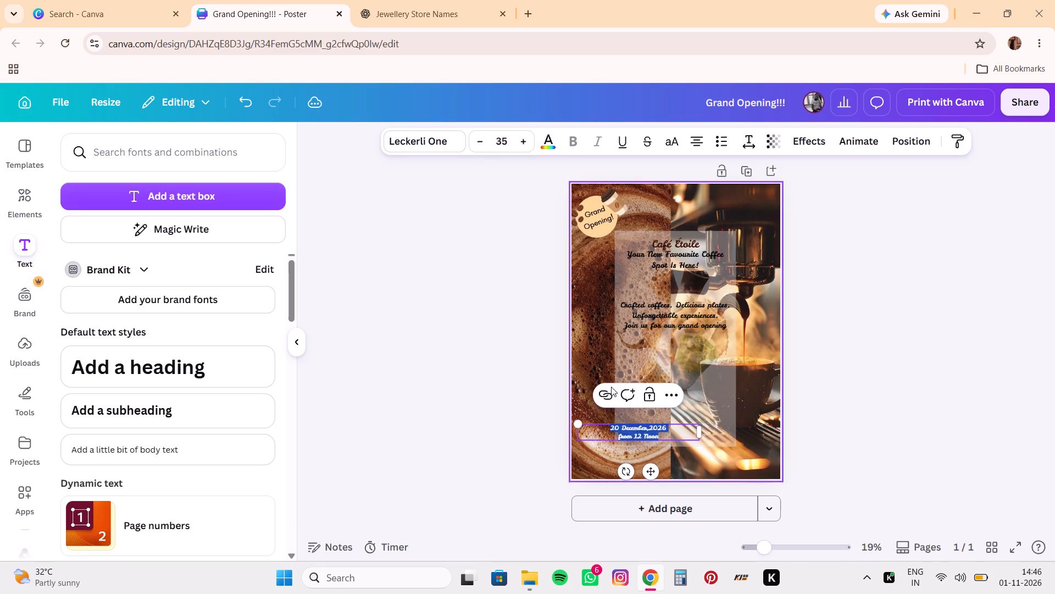
Add a comma after "2026" in the date line.
drag(669, 436, 679, 433)
click(669, 425)
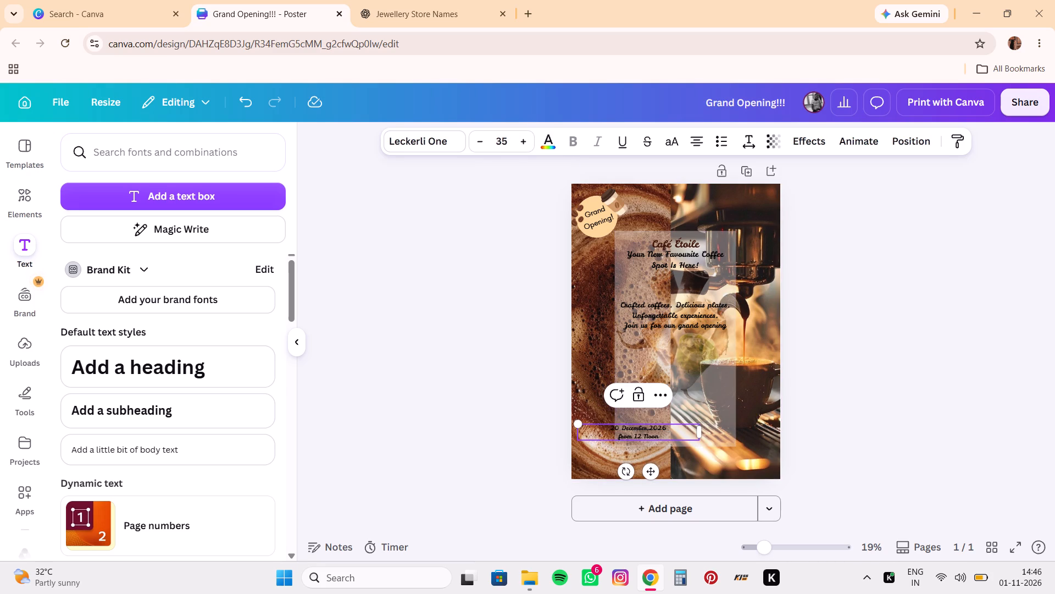
key(comma)
drag(647, 471, 653, 447)
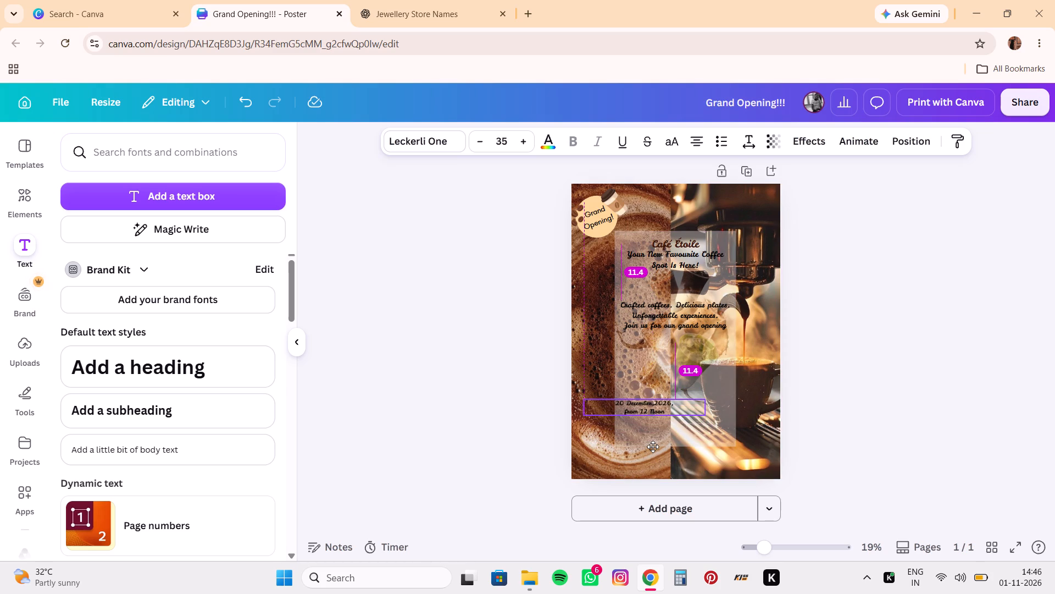
drag(653, 447, 655, 451)
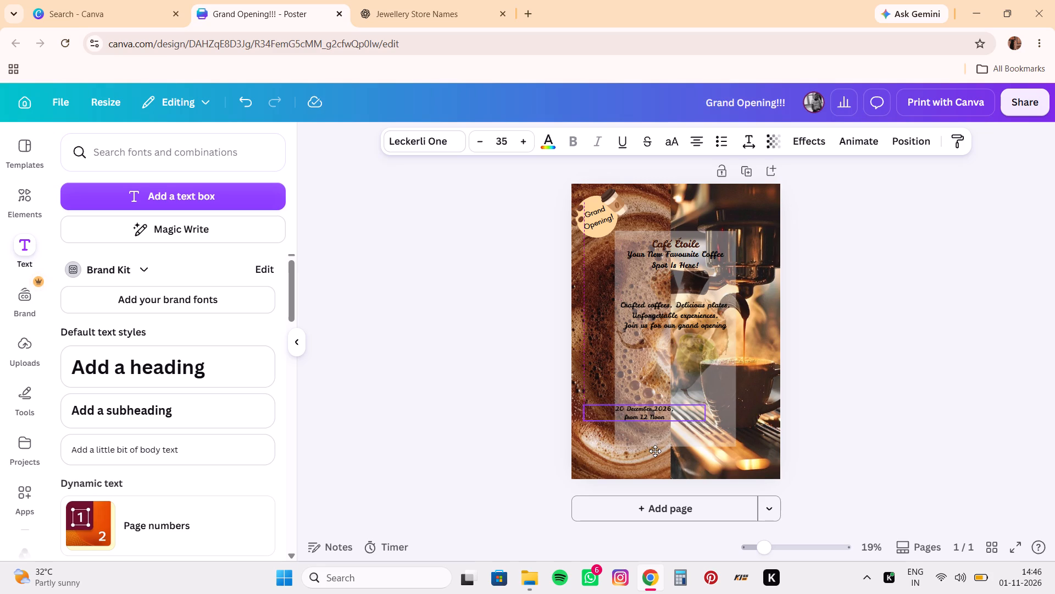
drag(655, 451, 655, 450)
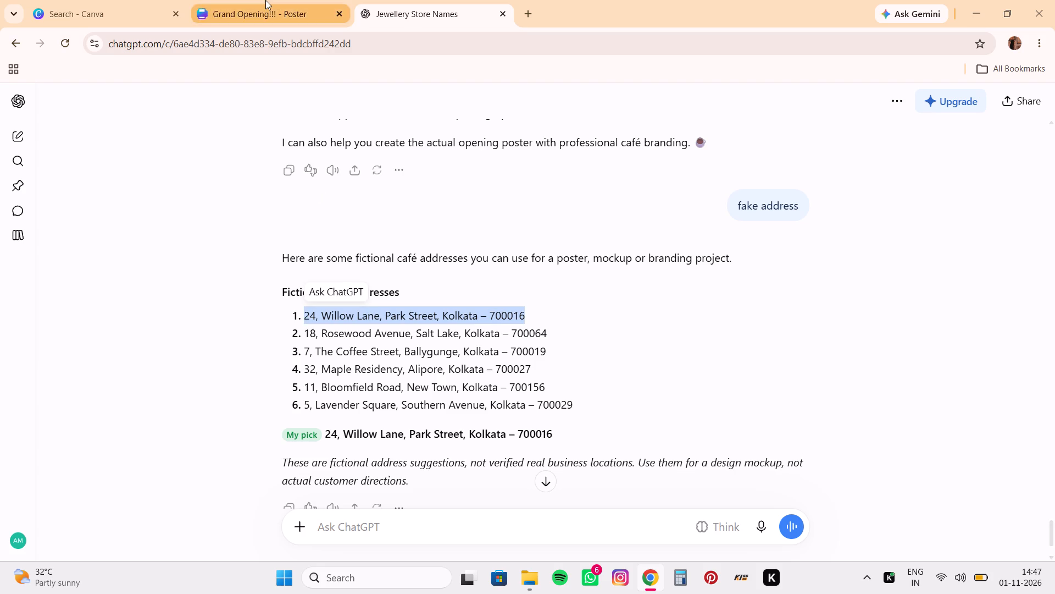
click(265, 0)
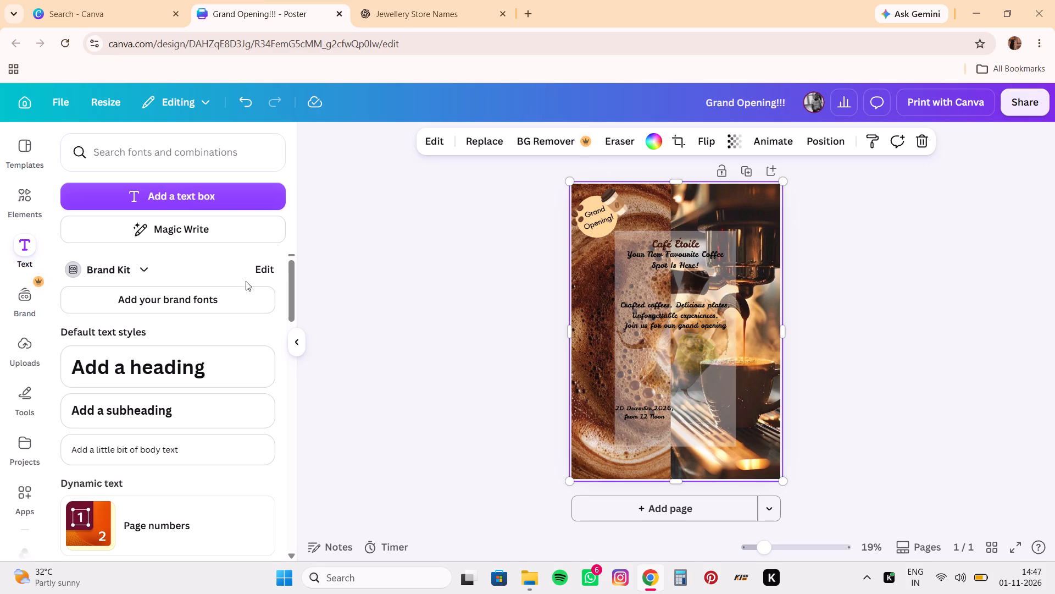
Add a text box at font size 30 and replace its placeholder text with the copied café address.
click(229, 190)
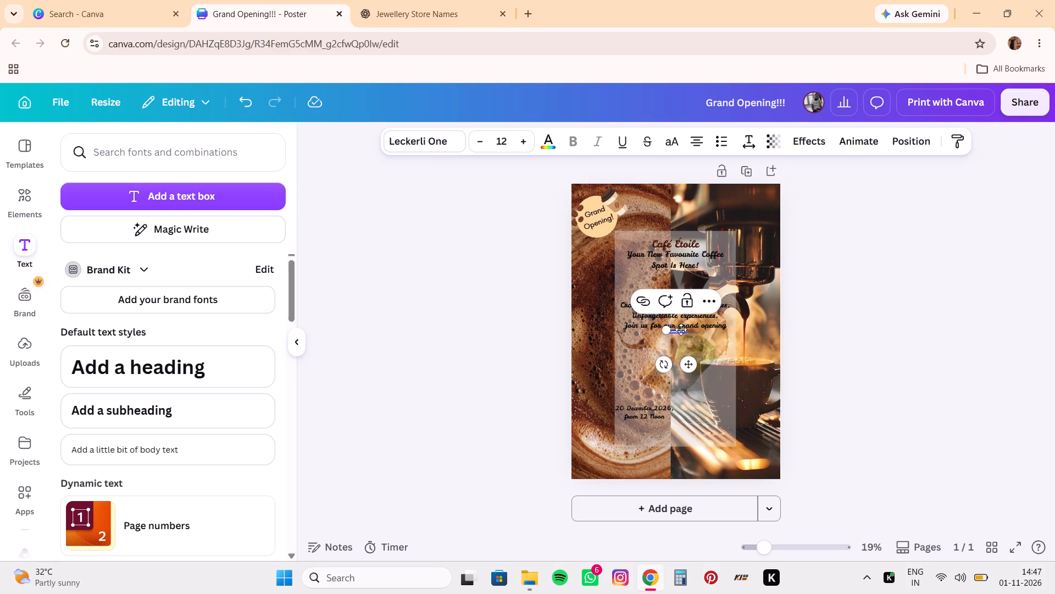
triple_click(524, 146)
triple_click(524, 146)
triple_click(524, 146)
triple_click(524, 146)
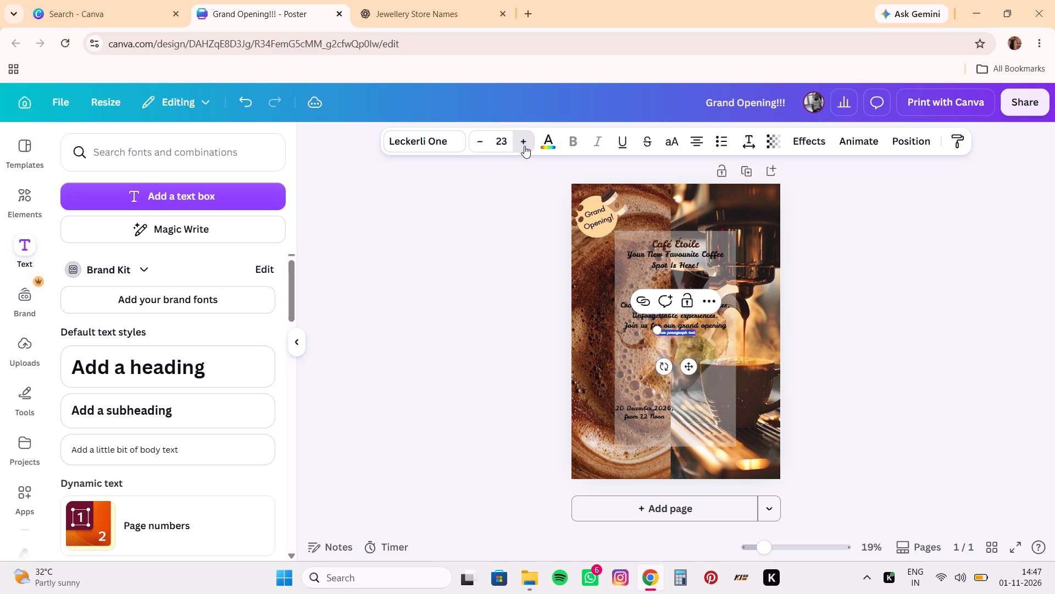
triple_click(524, 146)
triple_click(524, 146)
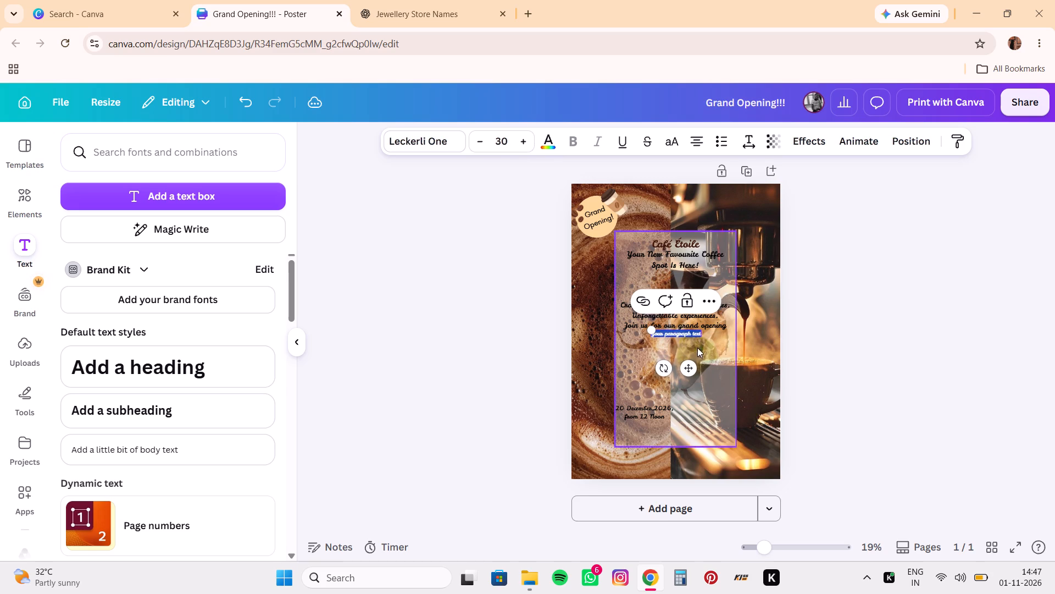
click(689, 332)
click(689, 332)
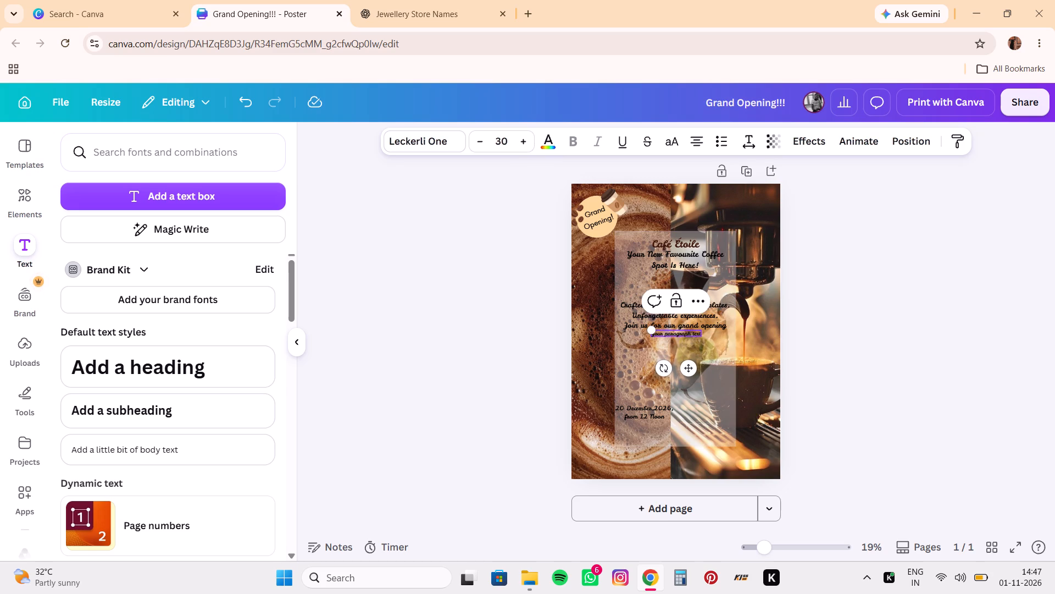
key(ctrl+a)
key(ctrl+v)
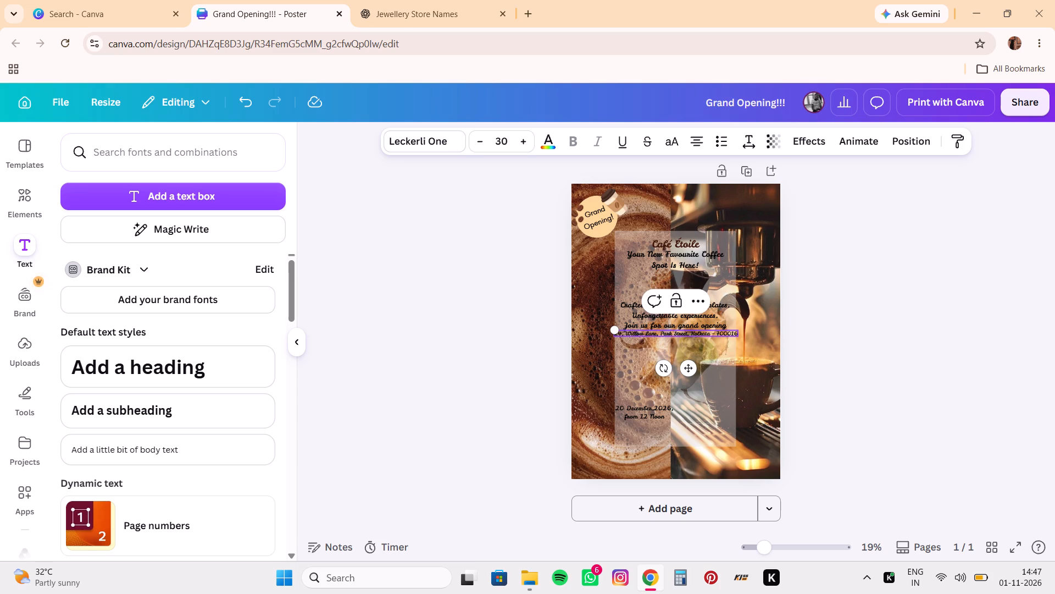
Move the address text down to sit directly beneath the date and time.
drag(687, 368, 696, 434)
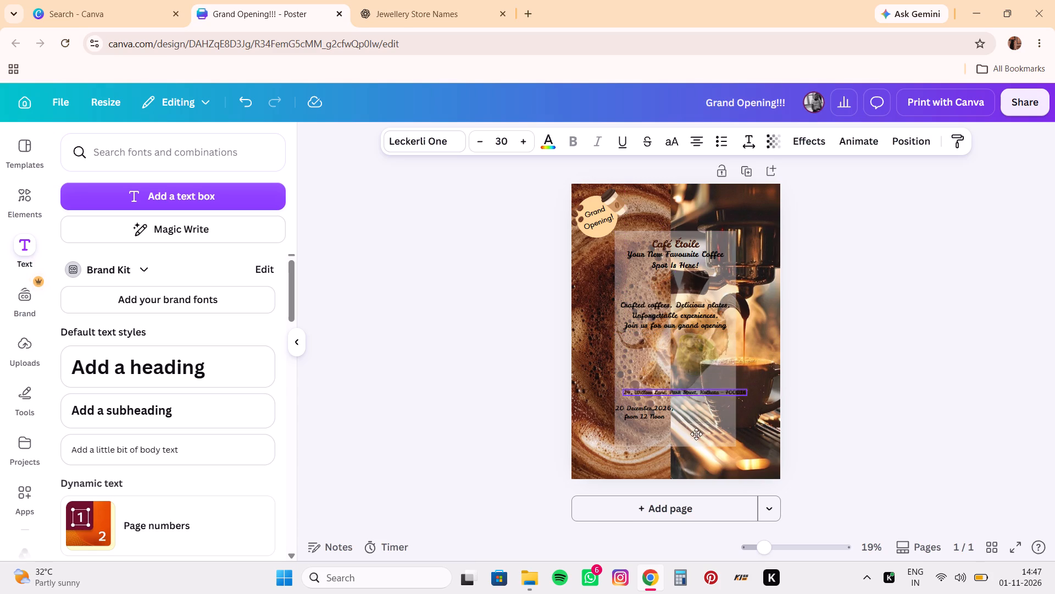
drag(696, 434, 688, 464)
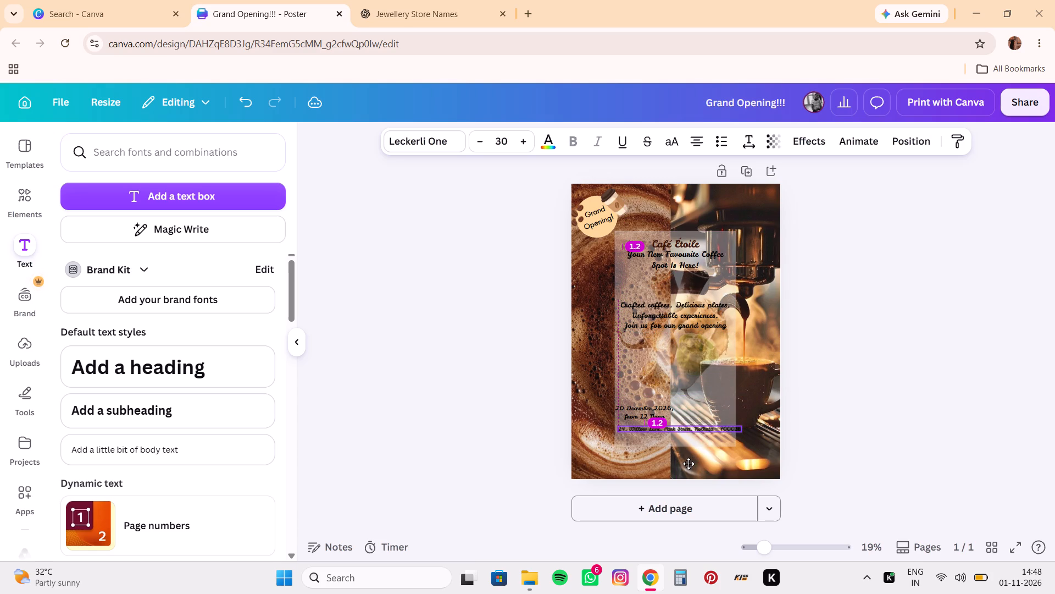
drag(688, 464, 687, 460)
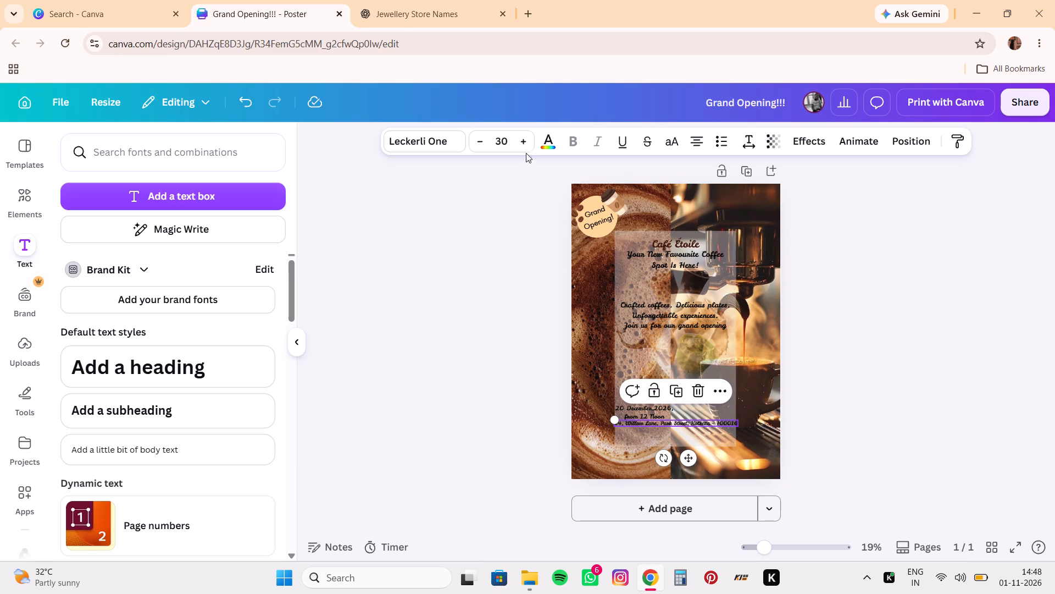
Left-align the address and break it into two lines after the lane name.
click(694, 147)
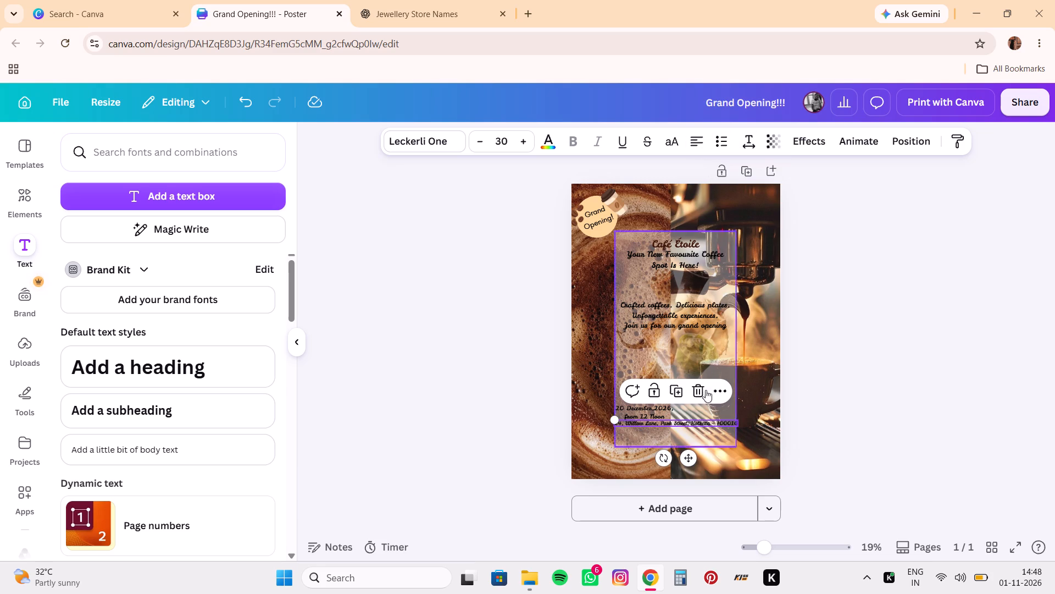
click(682, 422)
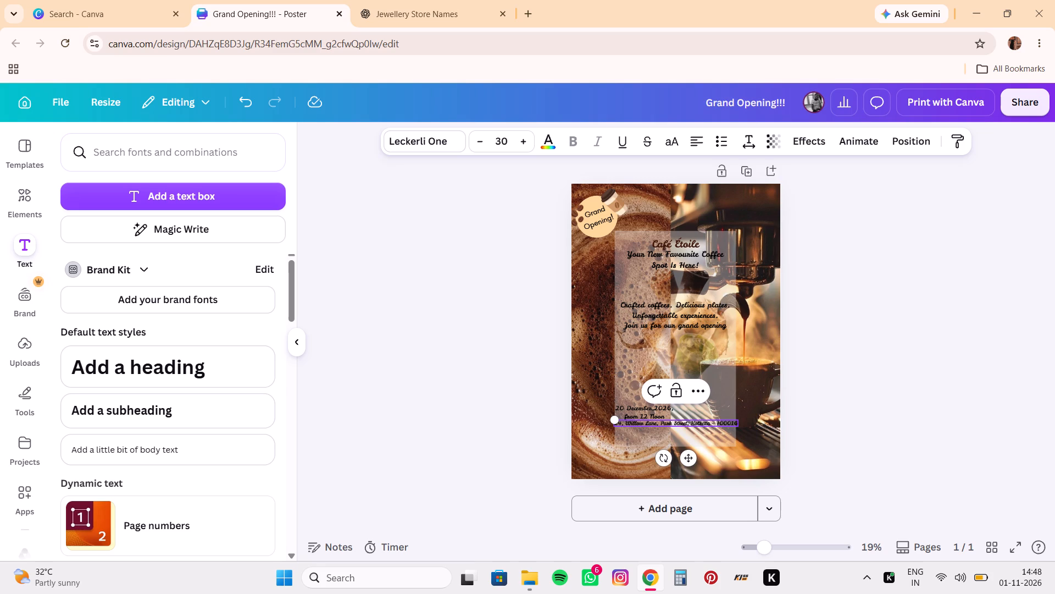
click(659, 424)
key(Return)
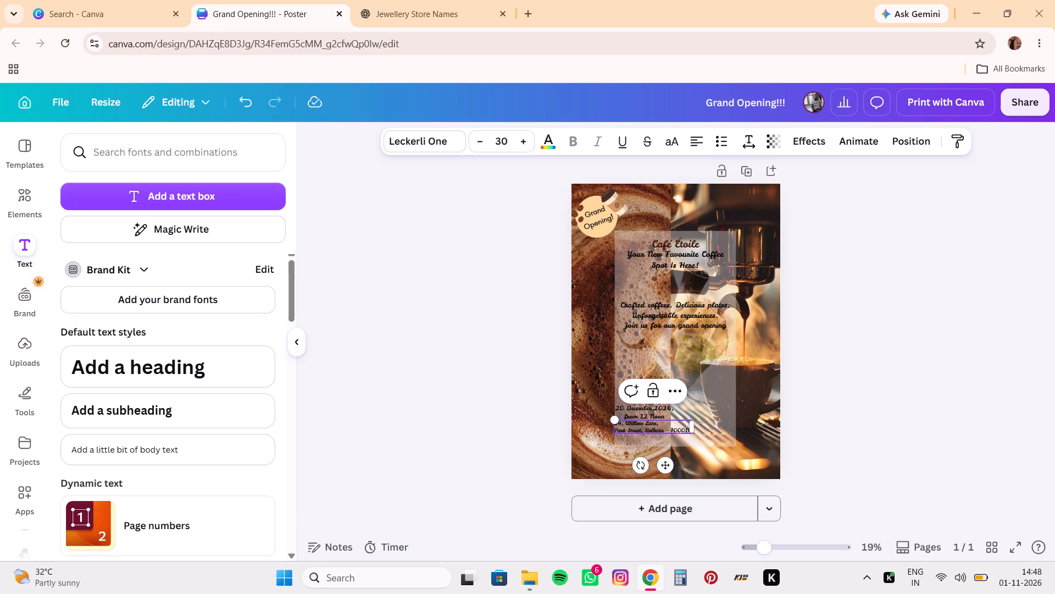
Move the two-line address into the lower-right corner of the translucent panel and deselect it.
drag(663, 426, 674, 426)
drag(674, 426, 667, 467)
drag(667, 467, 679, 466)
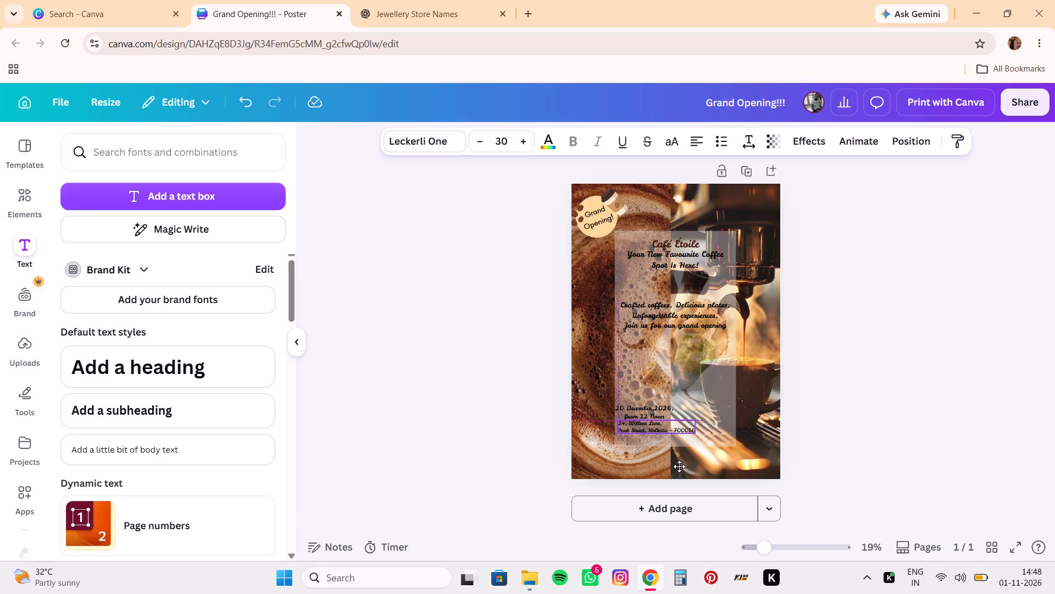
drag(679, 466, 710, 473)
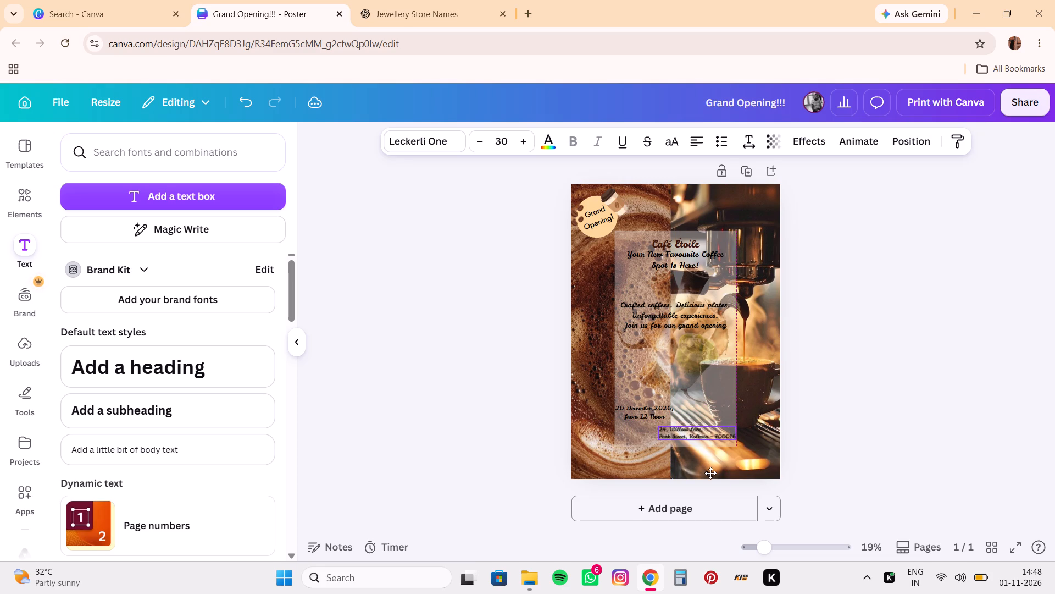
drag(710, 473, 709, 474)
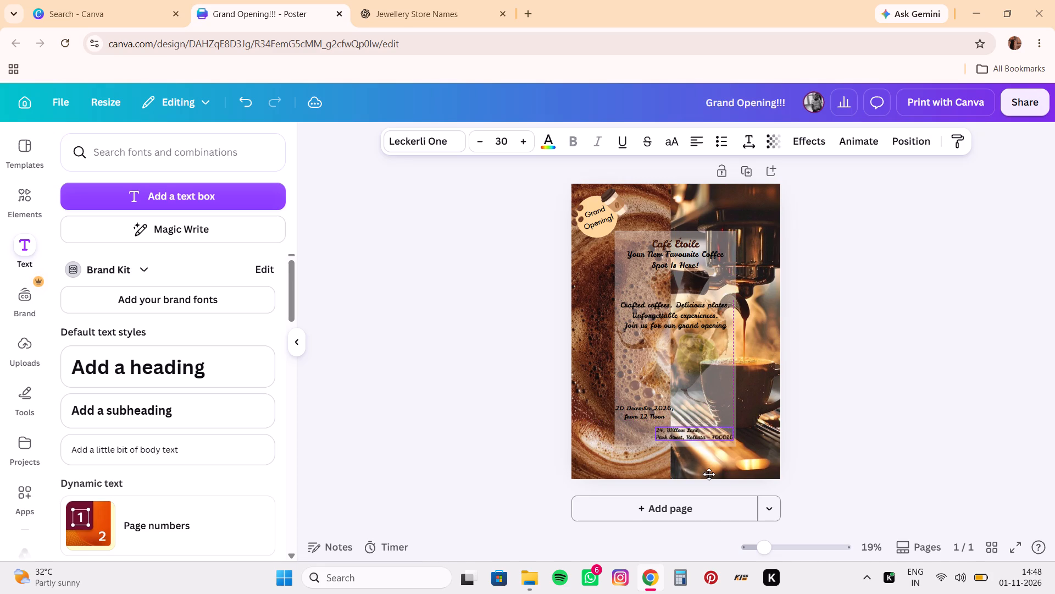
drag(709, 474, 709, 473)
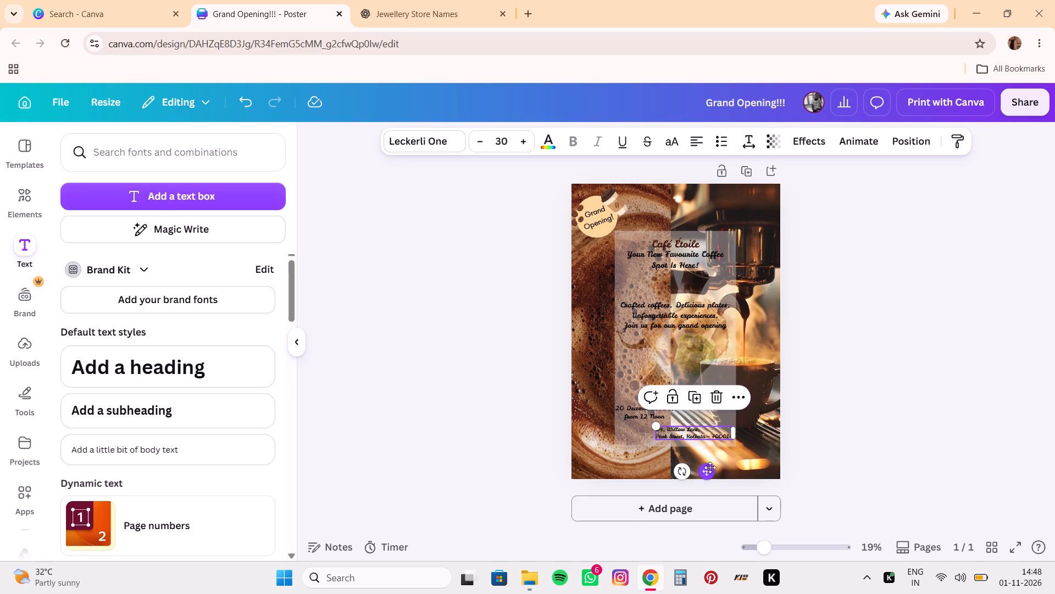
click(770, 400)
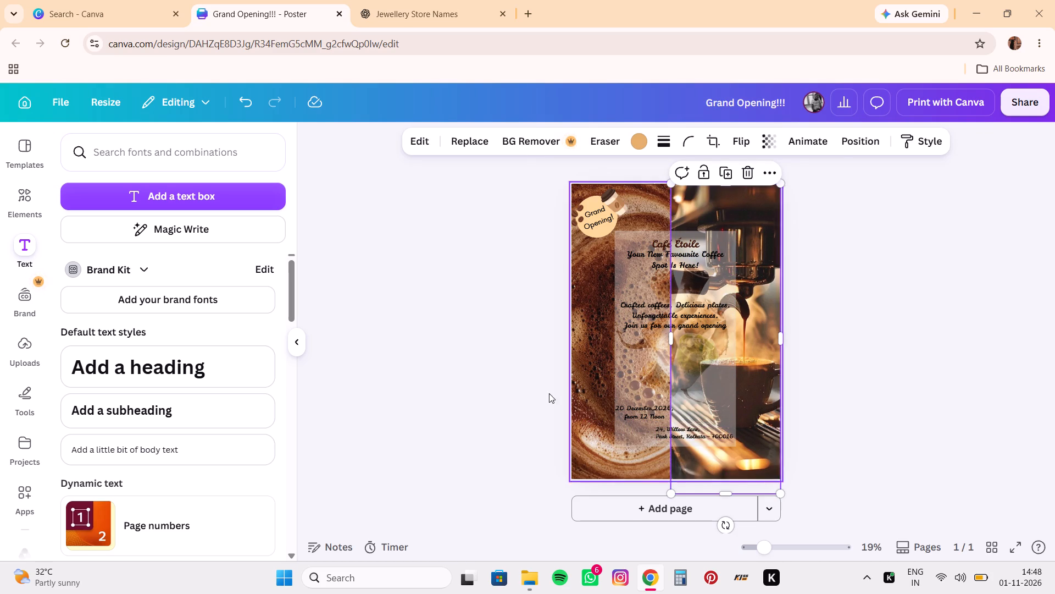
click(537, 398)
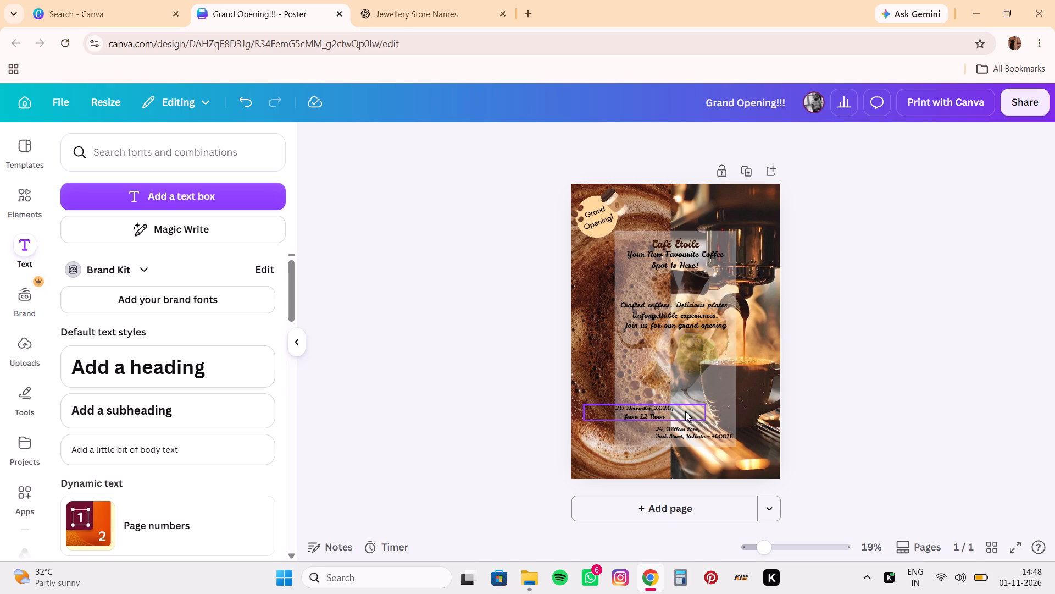
Move the date and time up beneath the tagline's last line, and place the address centered just below them.
drag(685, 408, 712, 337)
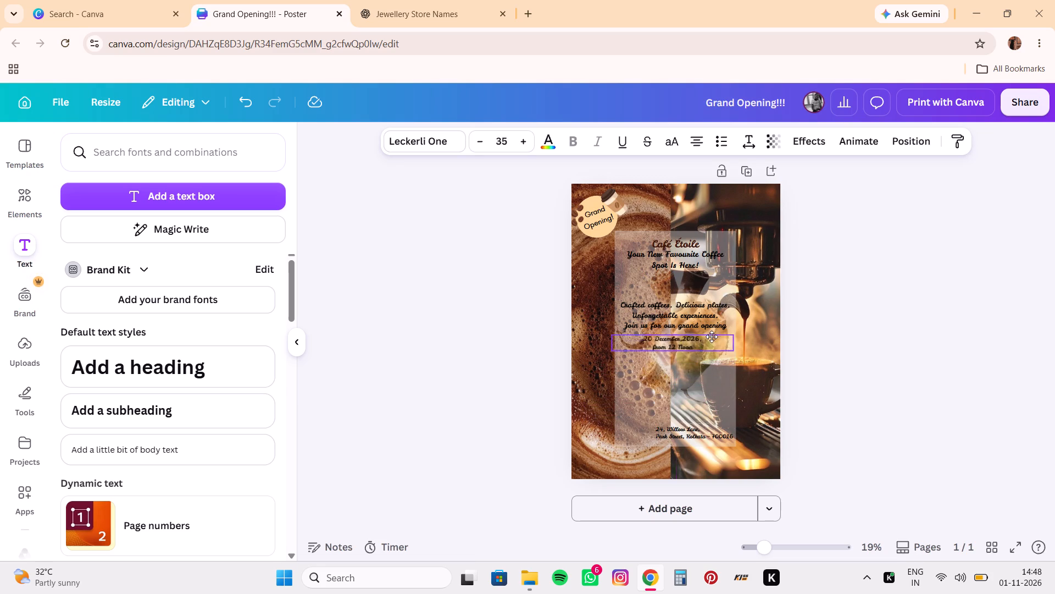
drag(712, 337, 711, 337)
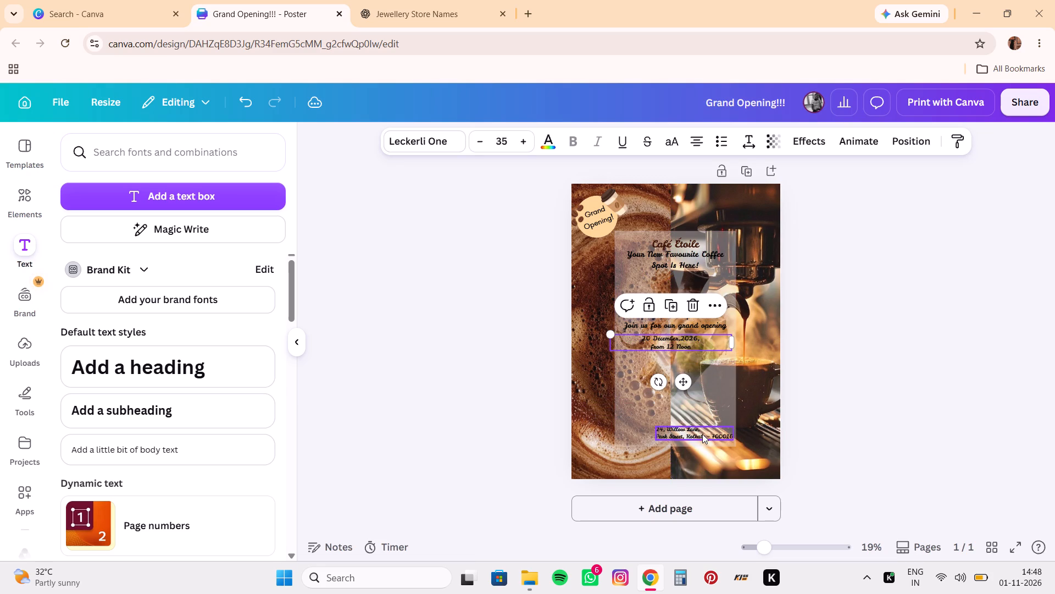
click(702, 434)
drag(713, 430, 691, 394)
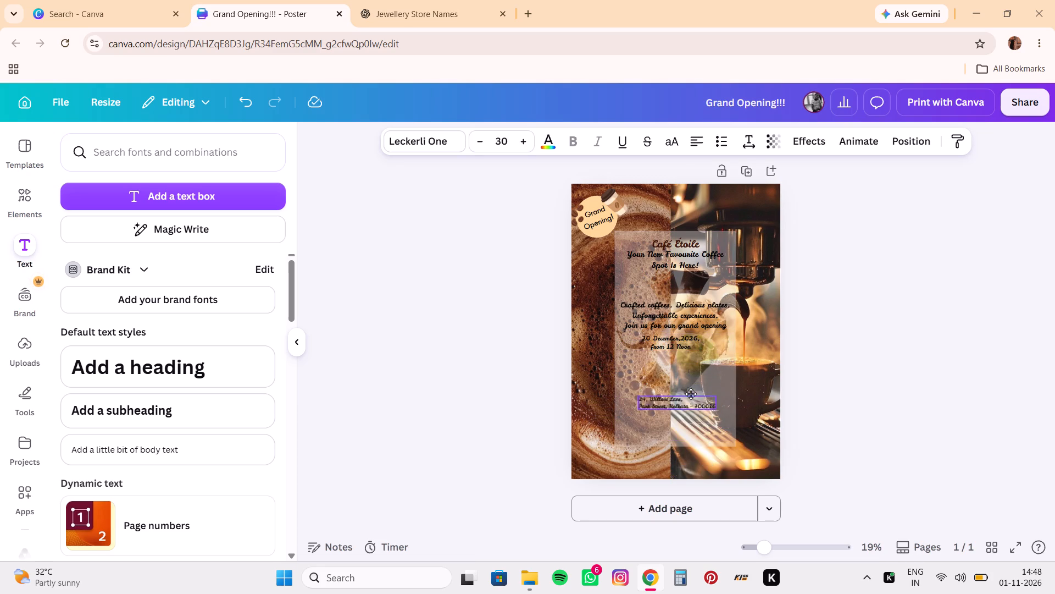
drag(691, 394, 692, 367)
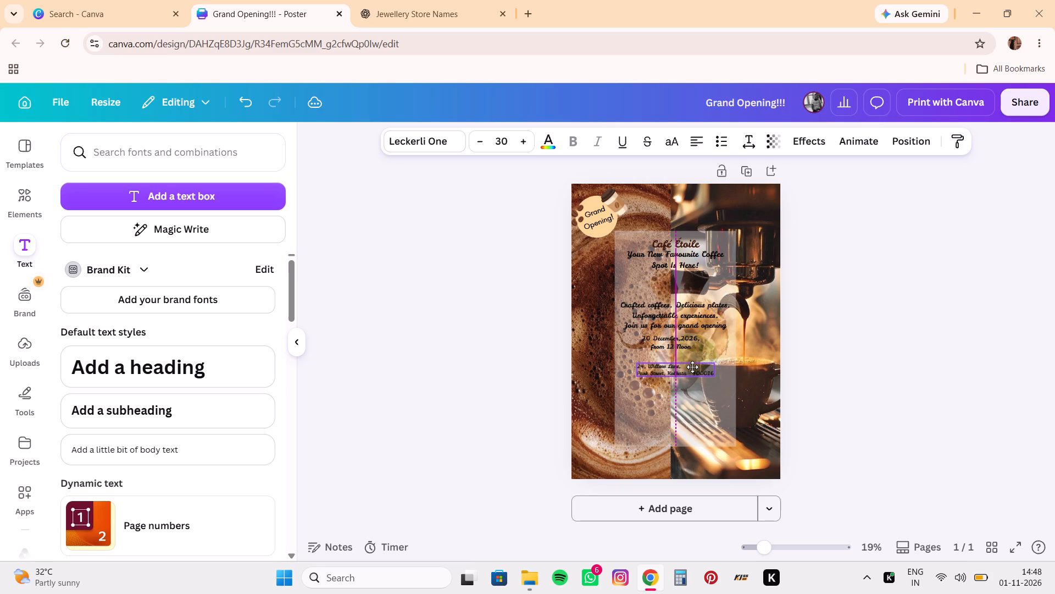
drag(692, 367, 691, 366)
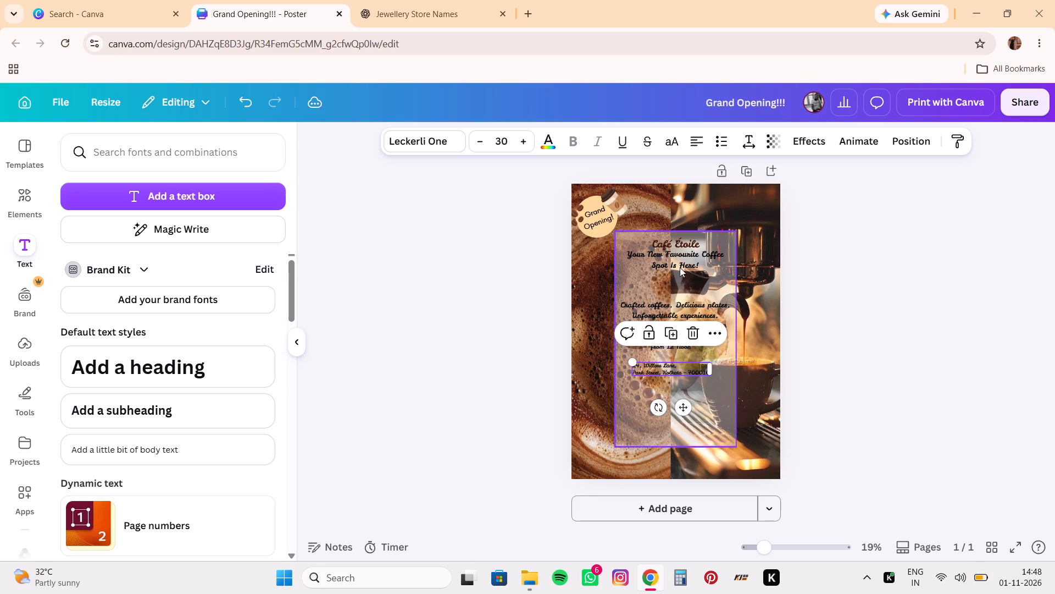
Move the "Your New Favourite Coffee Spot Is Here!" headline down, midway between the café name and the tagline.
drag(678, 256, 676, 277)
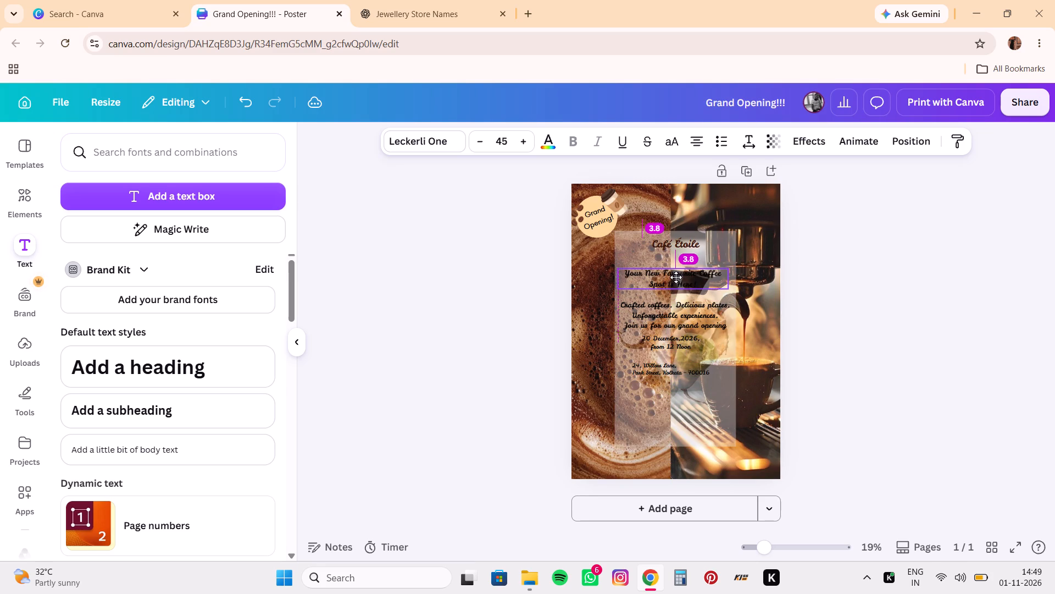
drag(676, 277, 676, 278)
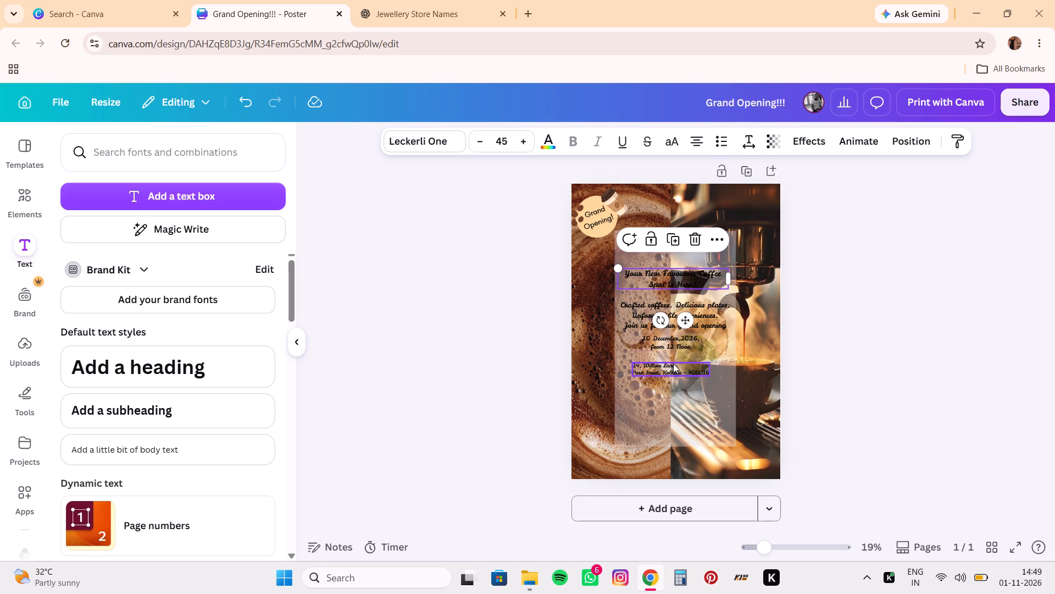
Lower the address within the panel and format it at font size 36 with center alignment.
drag(673, 364, 675, 391)
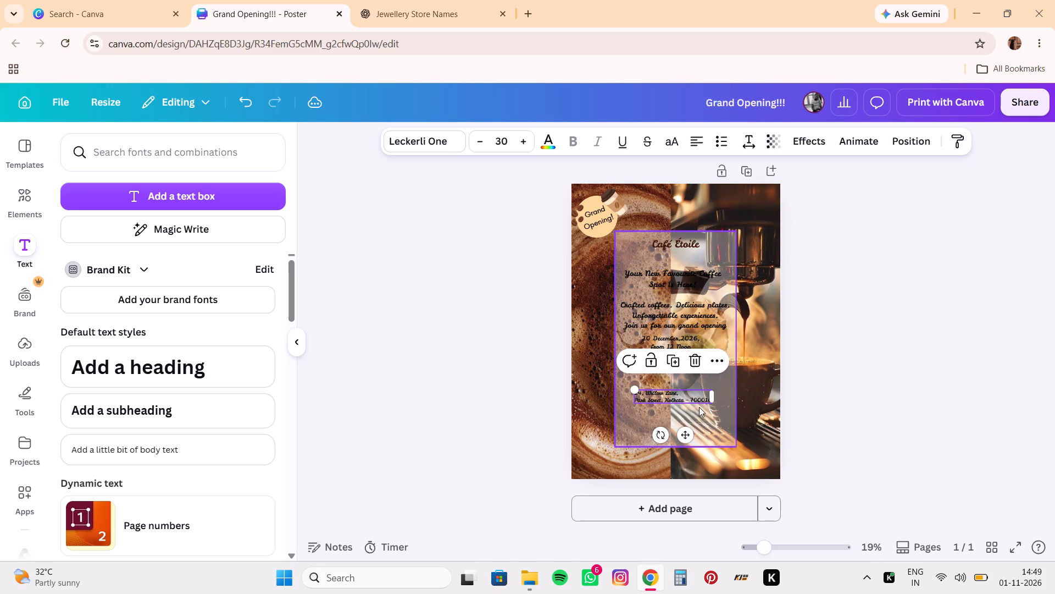
triple_click(521, 146)
triple_click(521, 146)
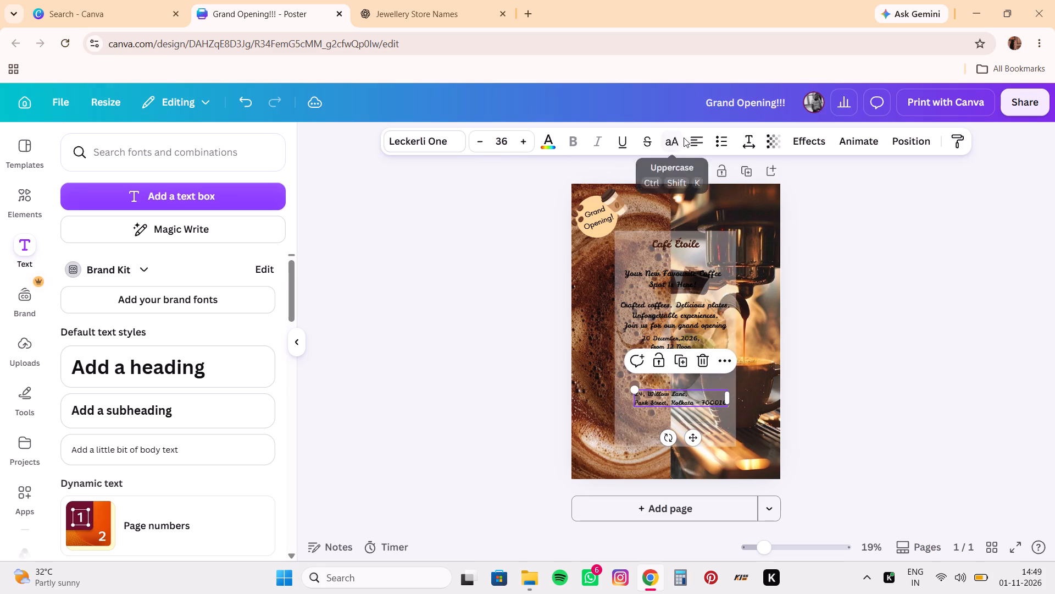
click(685, 137)
click(689, 138)
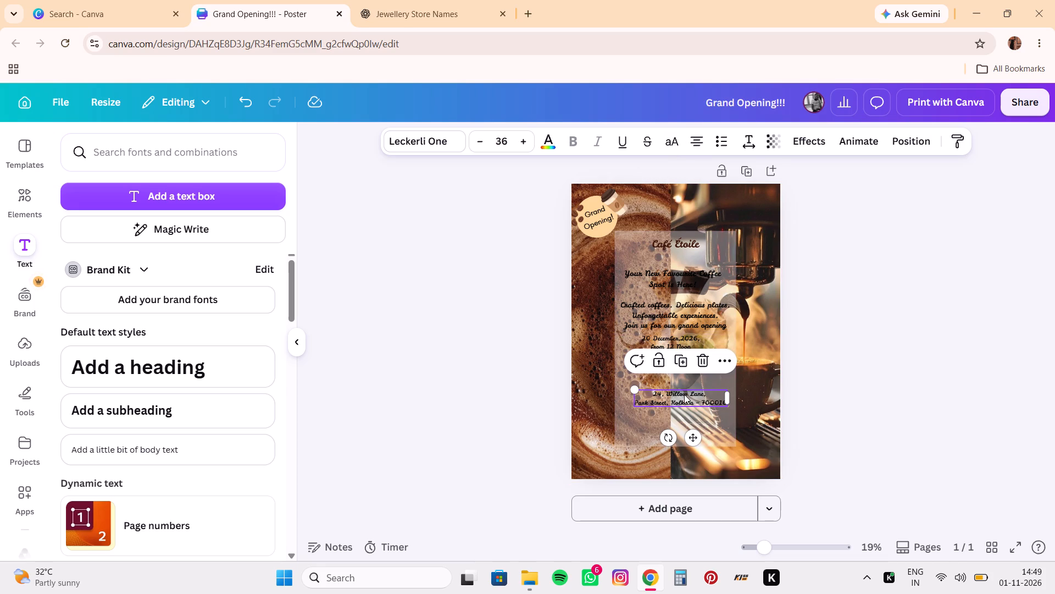
Nudge the address slightly lower and move the date and time down to sit just above it.
drag(684, 394, 680, 404)
drag(685, 342, 685, 364)
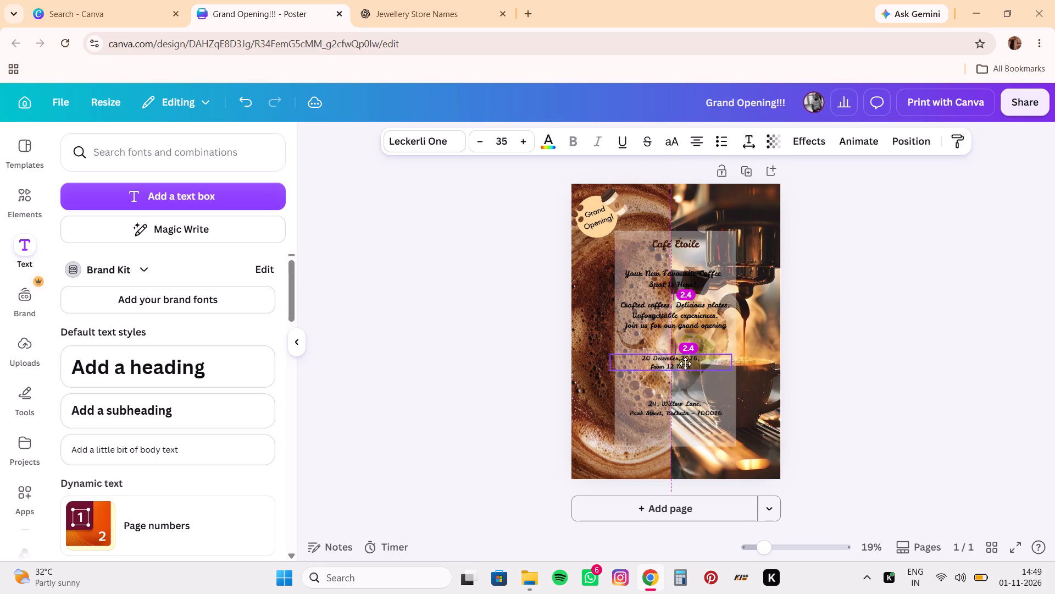
drag(685, 364, 685, 381)
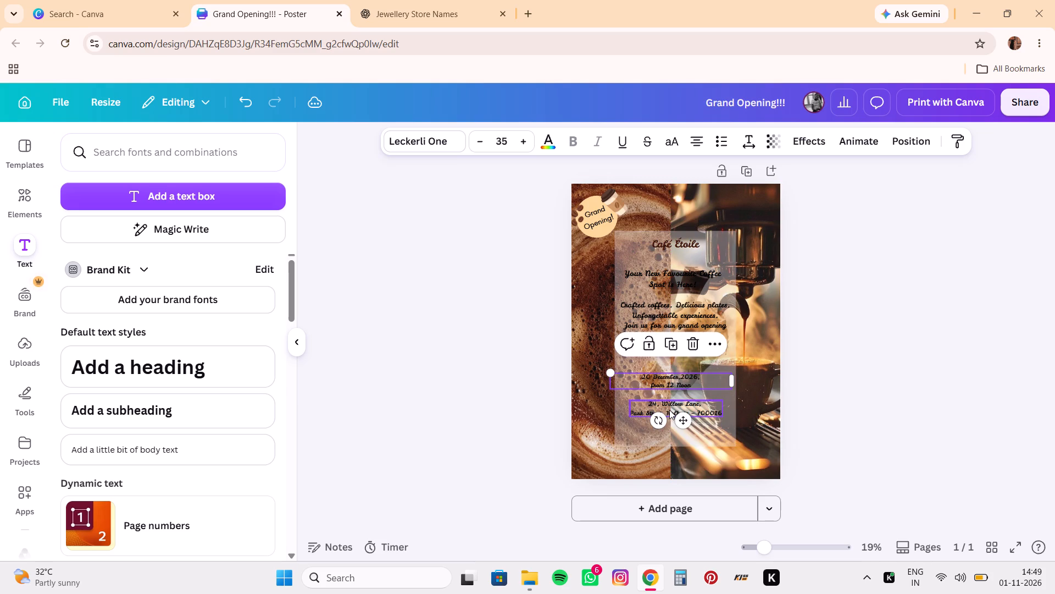
click(669, 410)
click(663, 386)
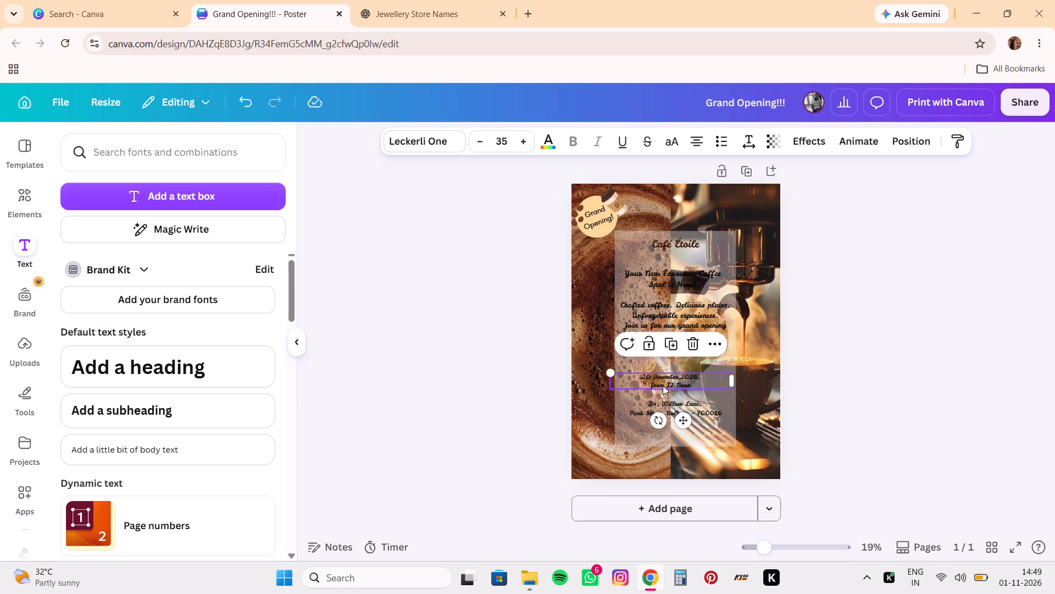
Move the "Crafted coffees" tagline down within the panel to sit closer above the date and time.
drag(695, 311, 695, 339)
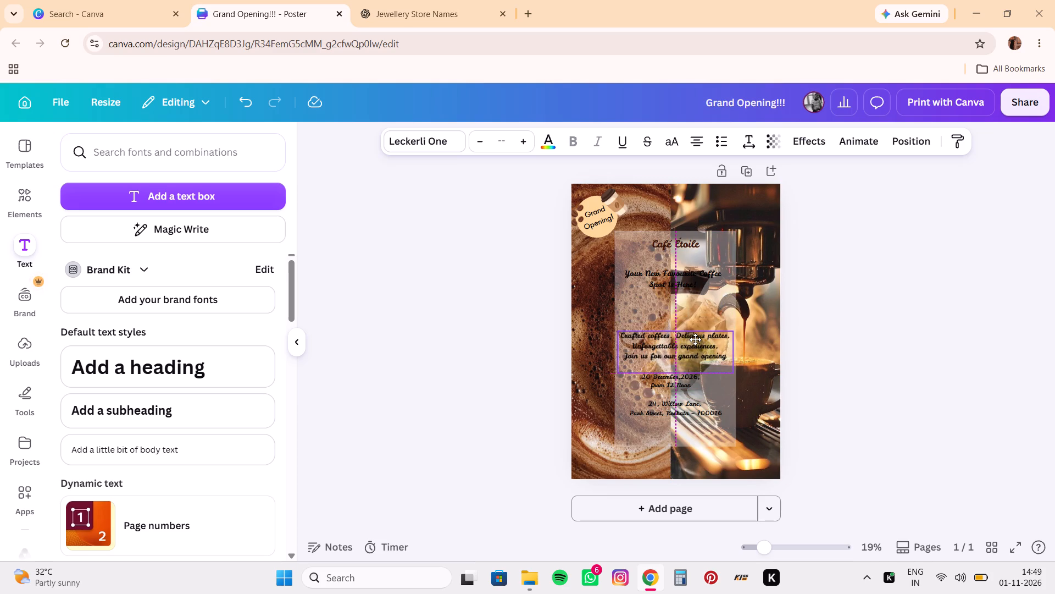
drag(695, 339, 696, 333)
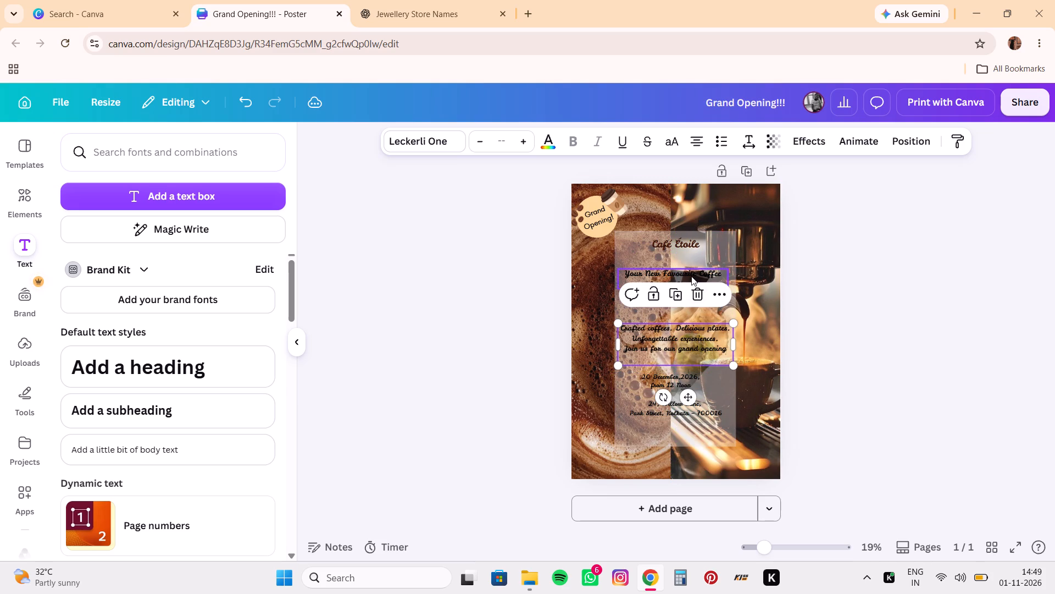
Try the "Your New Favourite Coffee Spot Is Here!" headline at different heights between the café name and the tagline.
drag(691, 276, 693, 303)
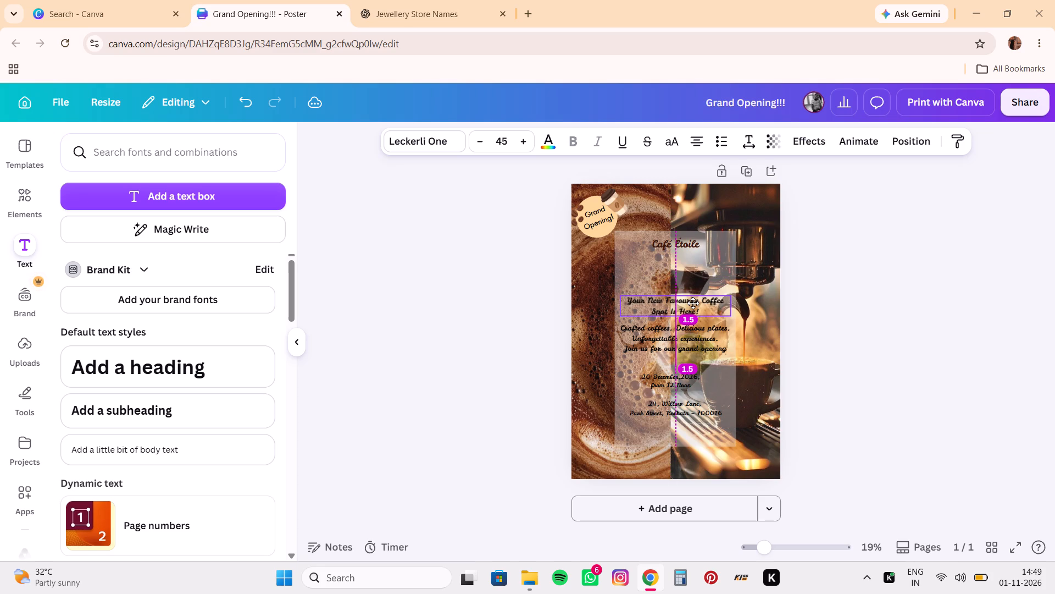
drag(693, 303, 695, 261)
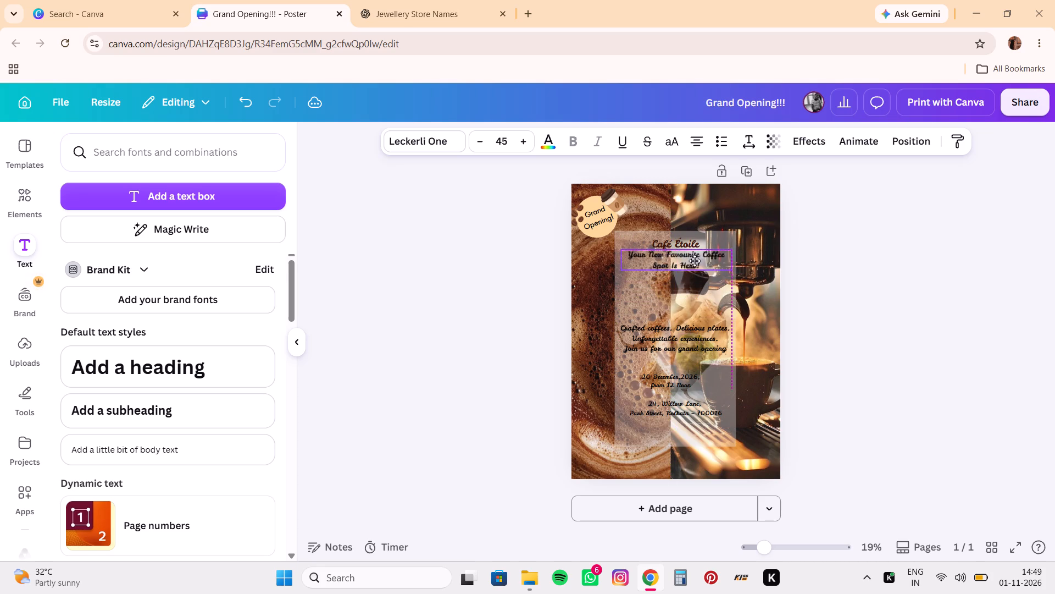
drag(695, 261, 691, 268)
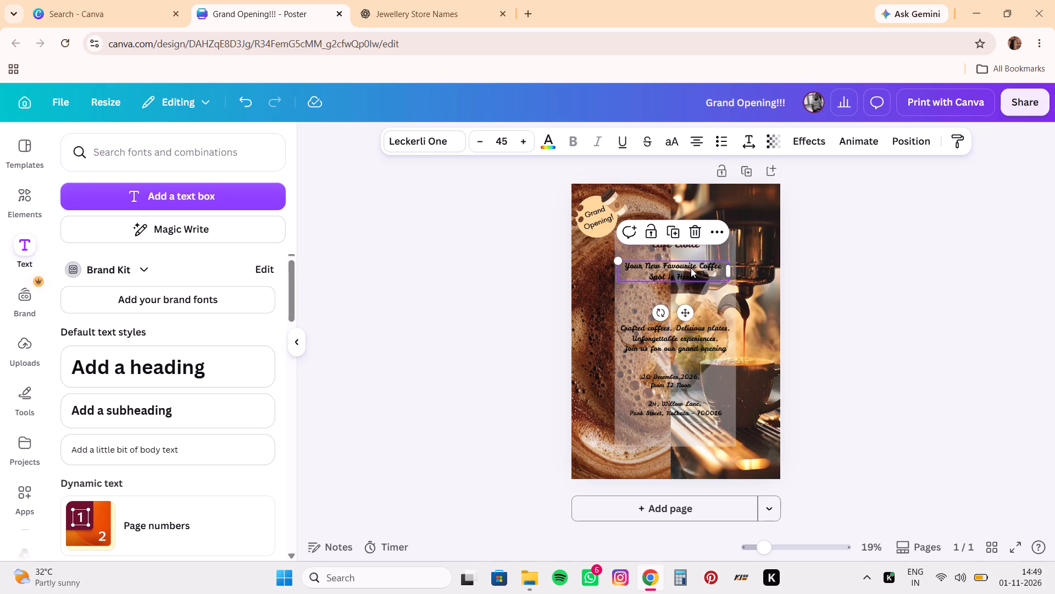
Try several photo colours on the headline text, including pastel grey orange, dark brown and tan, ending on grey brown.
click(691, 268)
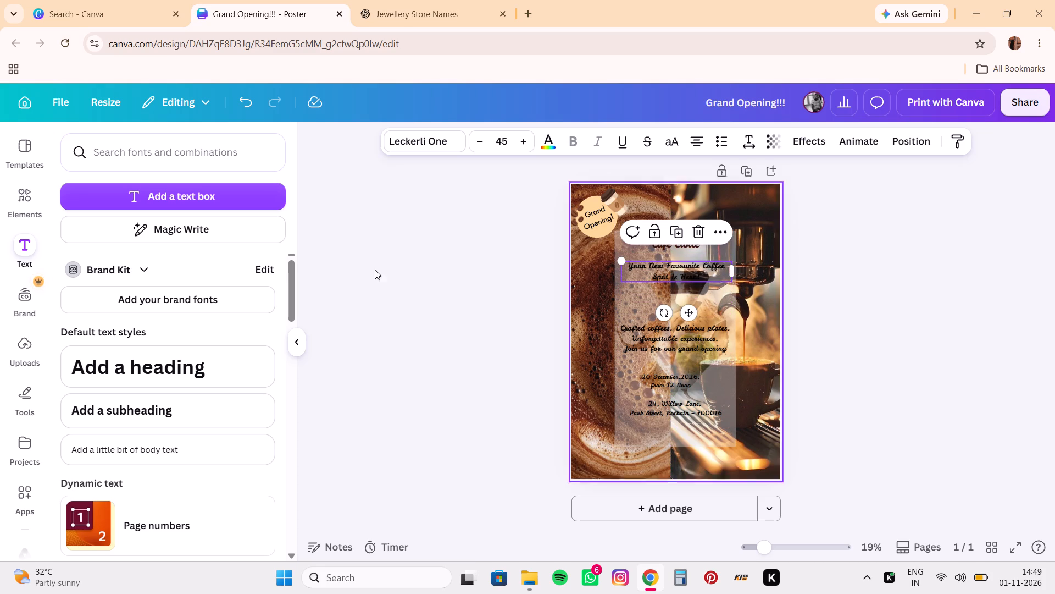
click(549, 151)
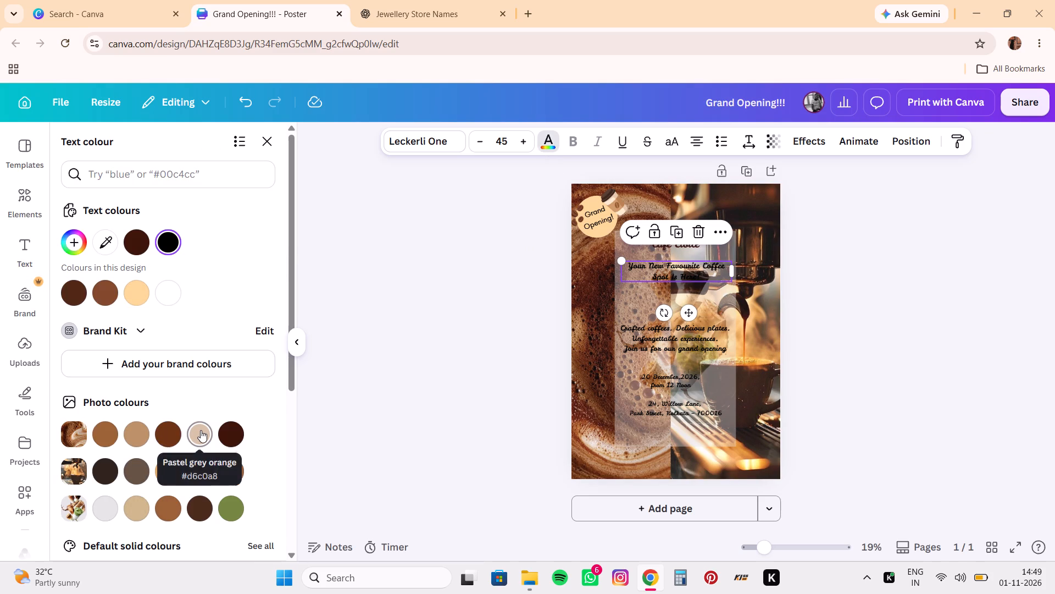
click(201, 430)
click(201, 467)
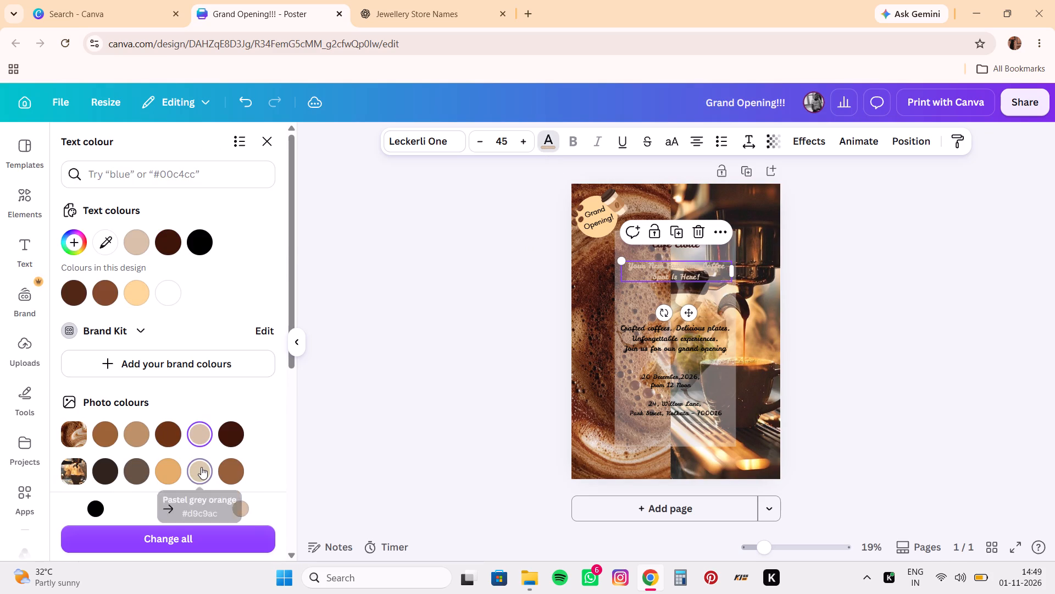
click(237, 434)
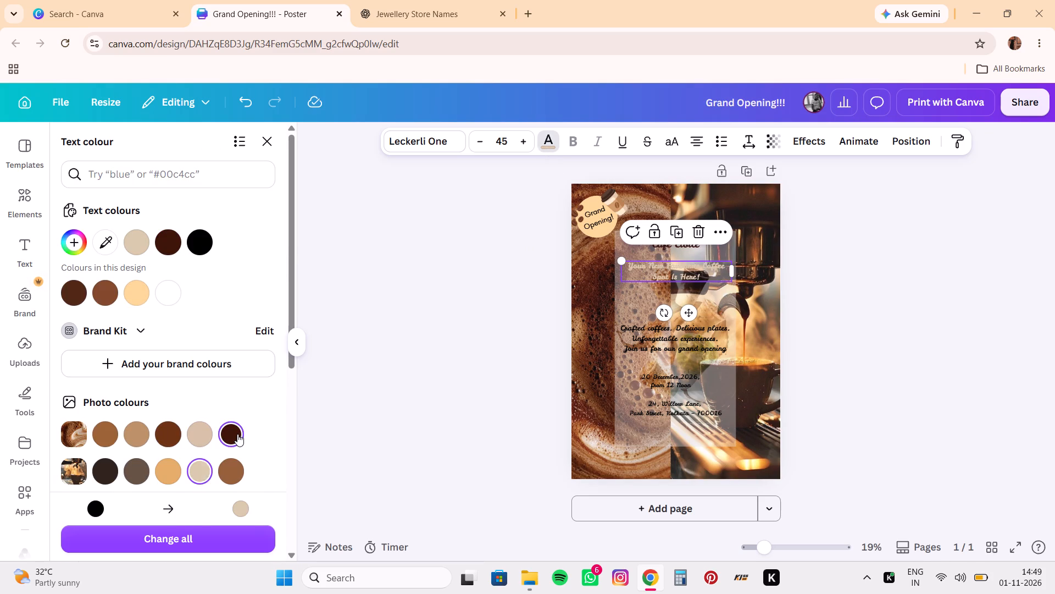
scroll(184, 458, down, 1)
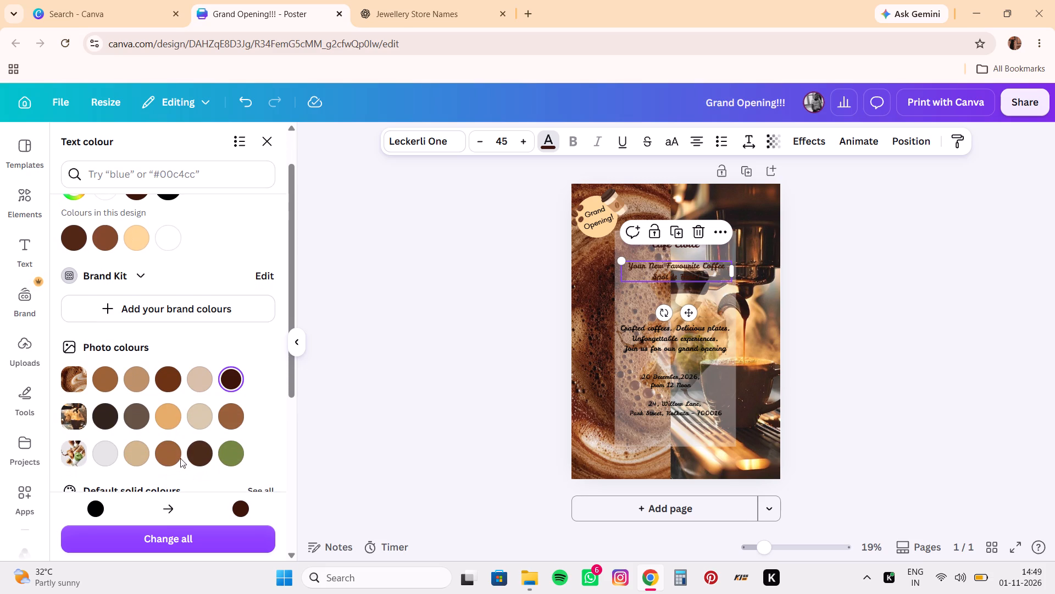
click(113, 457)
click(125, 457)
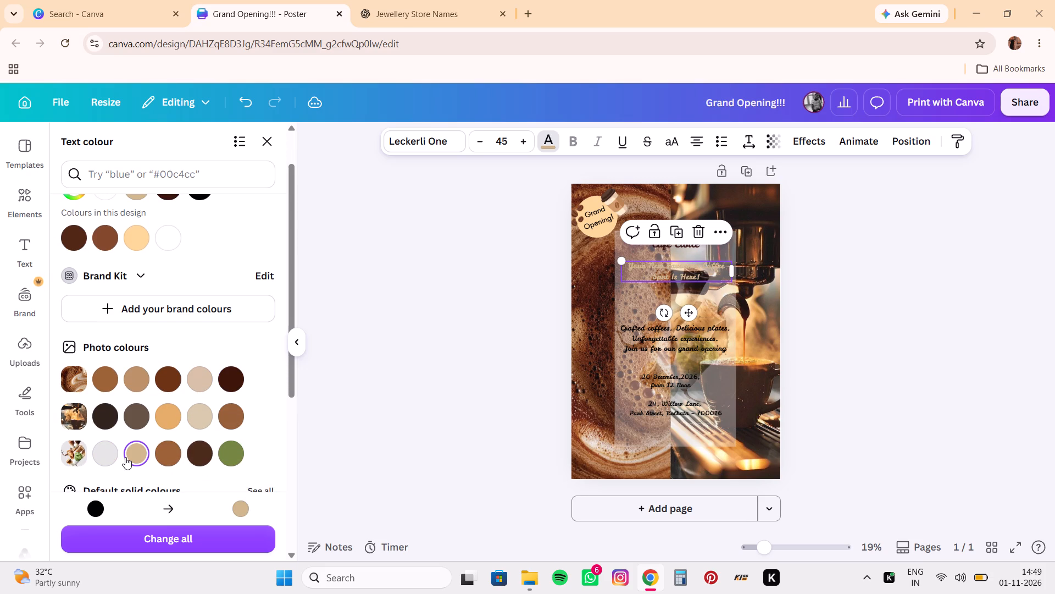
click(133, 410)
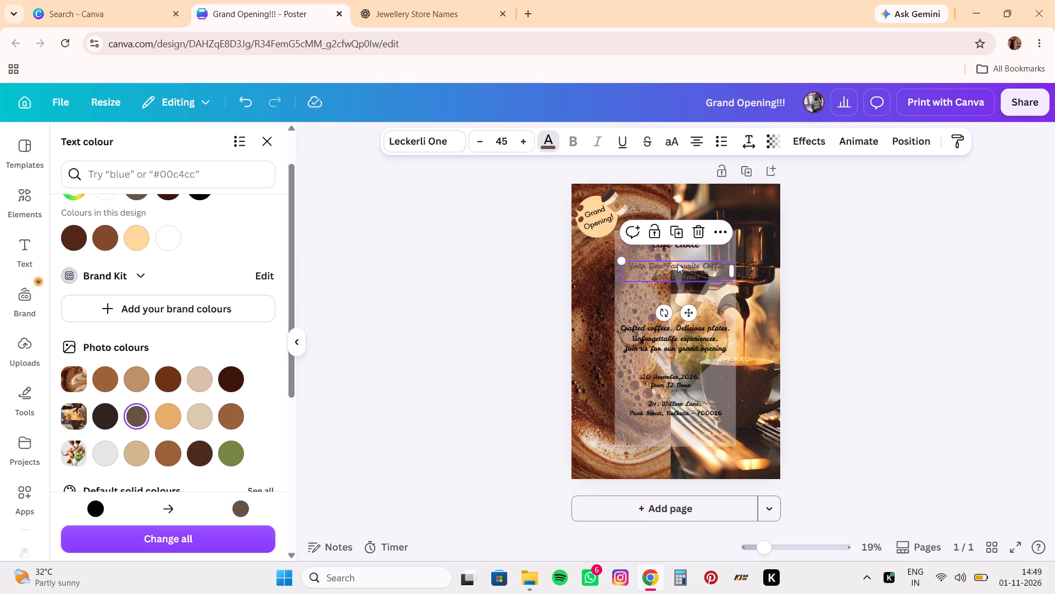
Center the headline horizontally on the panel and lower it slightly, leaving more space beneath the café name.
drag(678, 263, 676, 263)
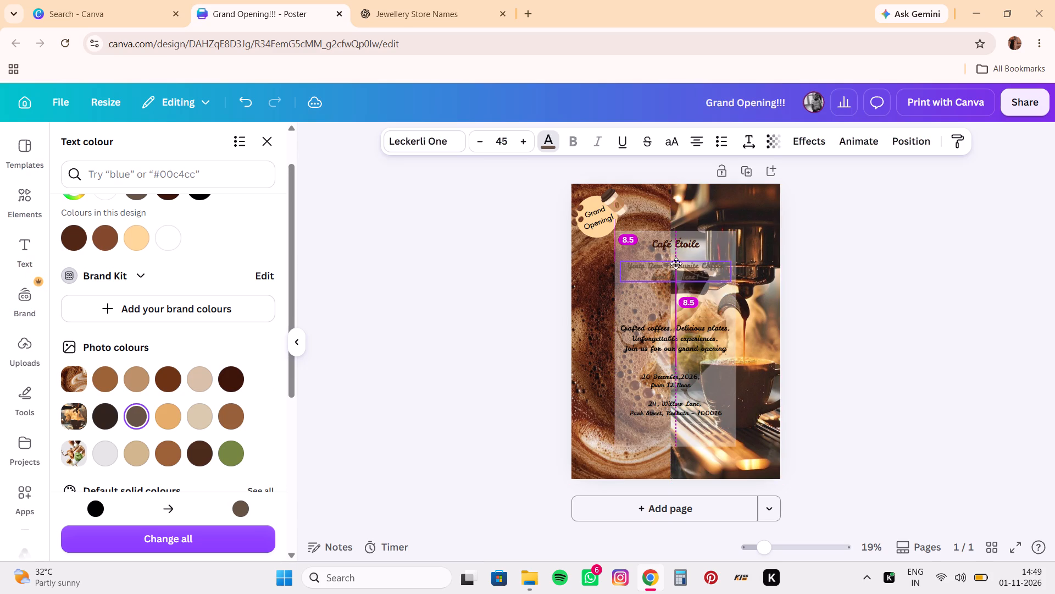
drag(676, 263, 676, 269)
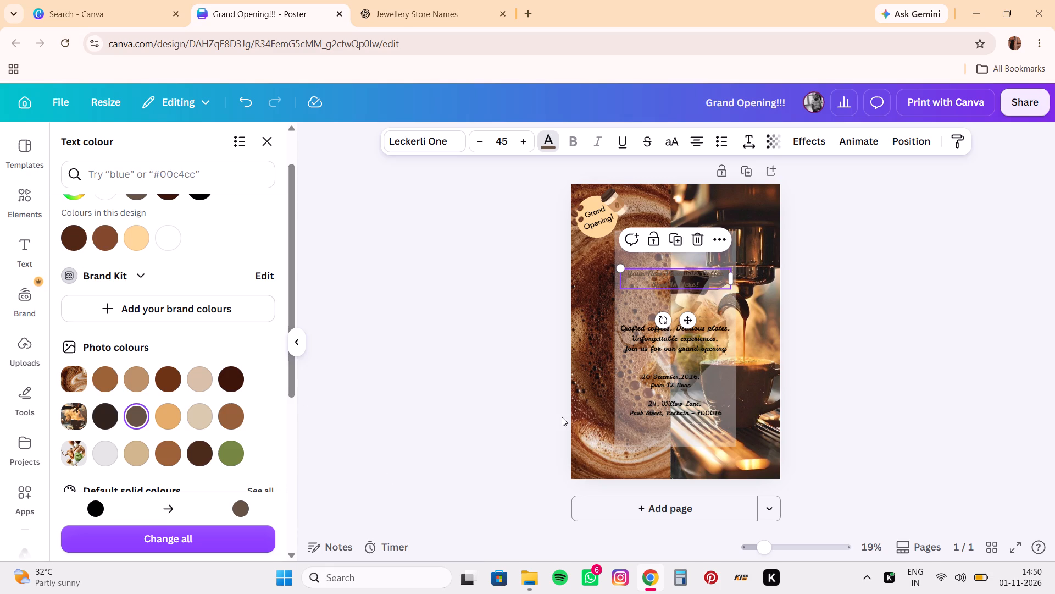
Move the date and time up directly beneath the tagline, and bring the address up just below them.
drag(664, 377, 668, 363)
drag(674, 411, 672, 392)
click(540, 414)
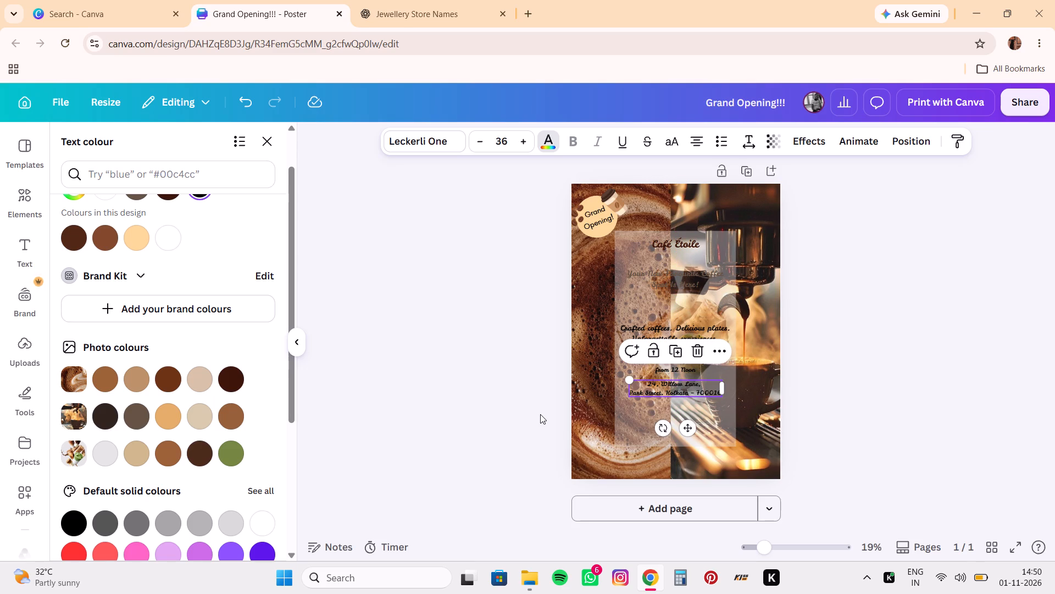
Set the corner rounding of the translucent panel behind the text to 60.
click(621, 239)
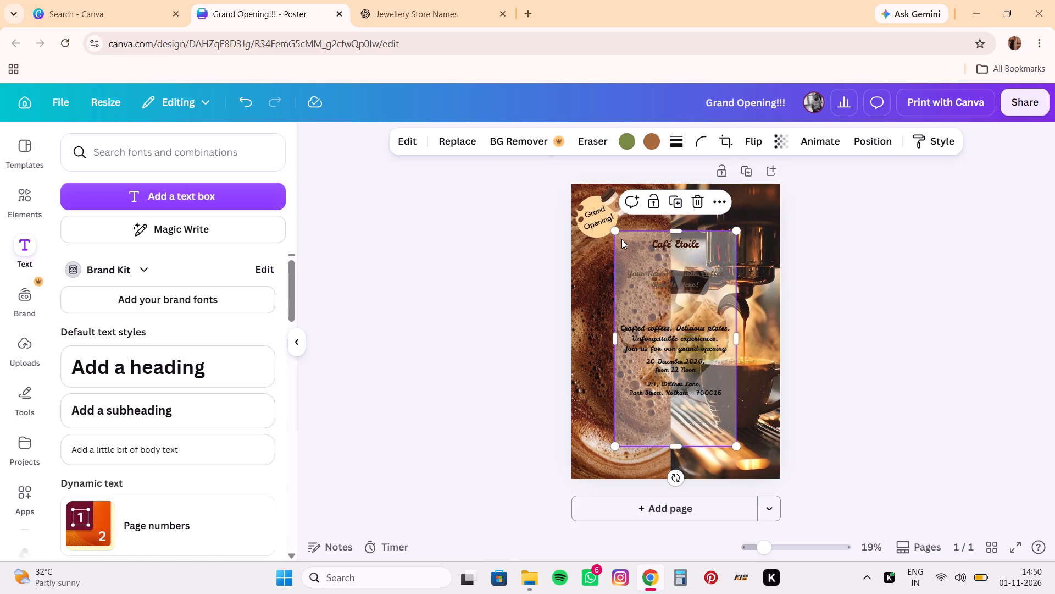
click(699, 148)
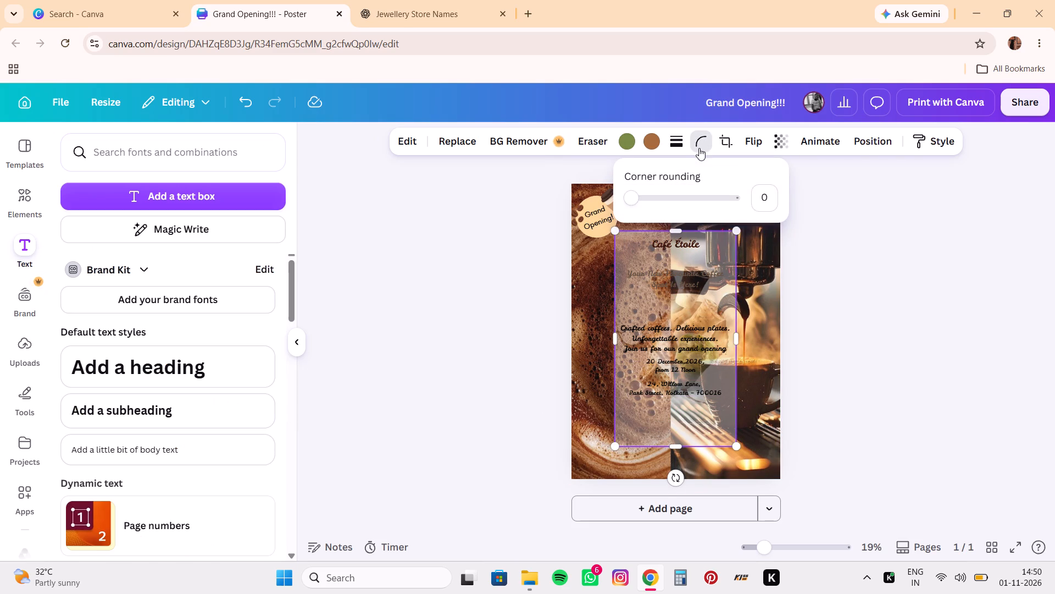
drag(638, 201, 653, 202)
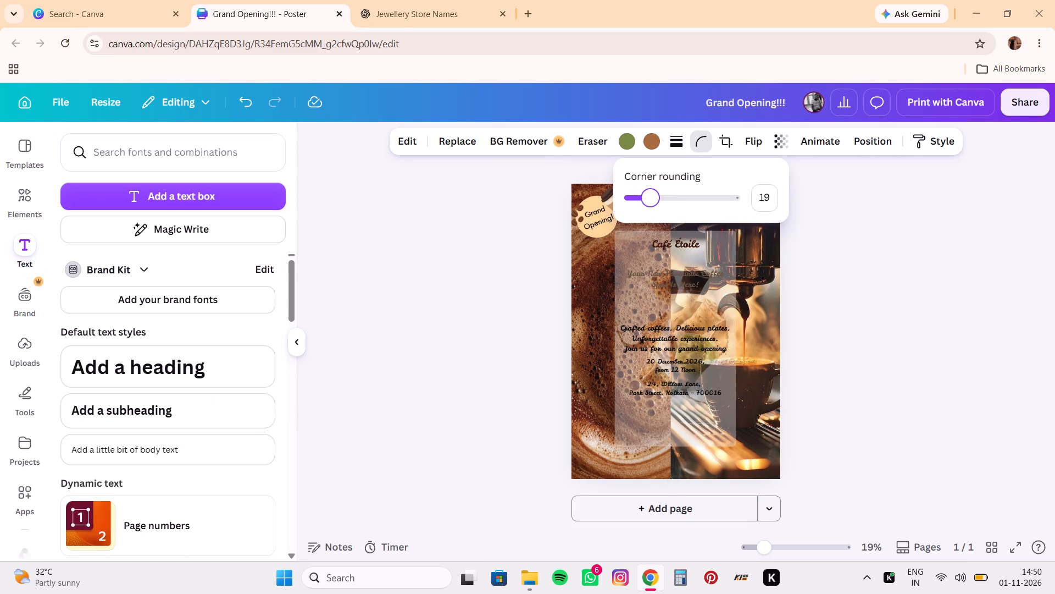
drag(653, 202, 685, 206)
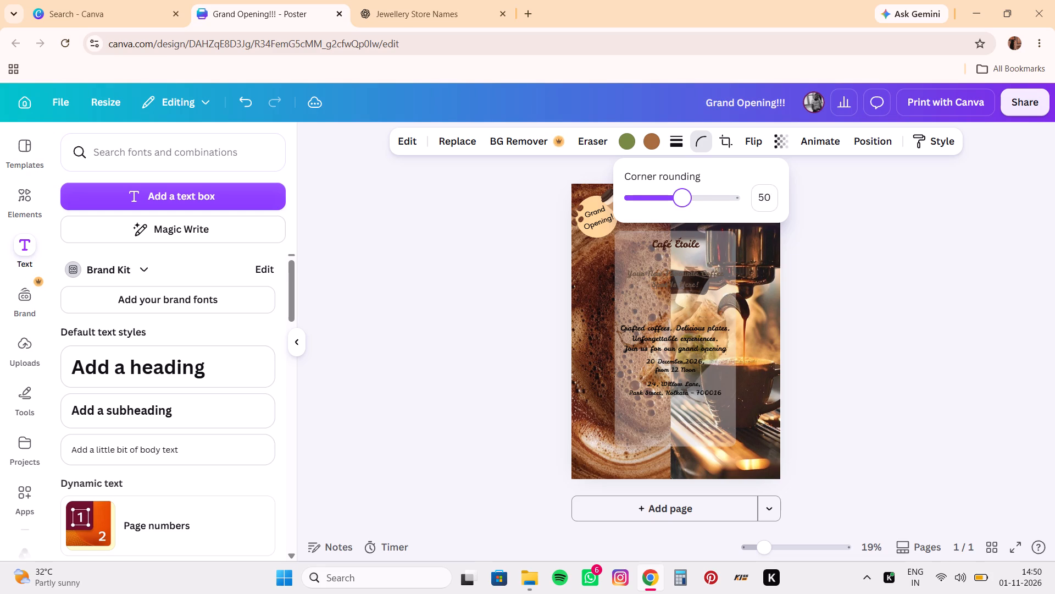
drag(685, 206, 692, 206)
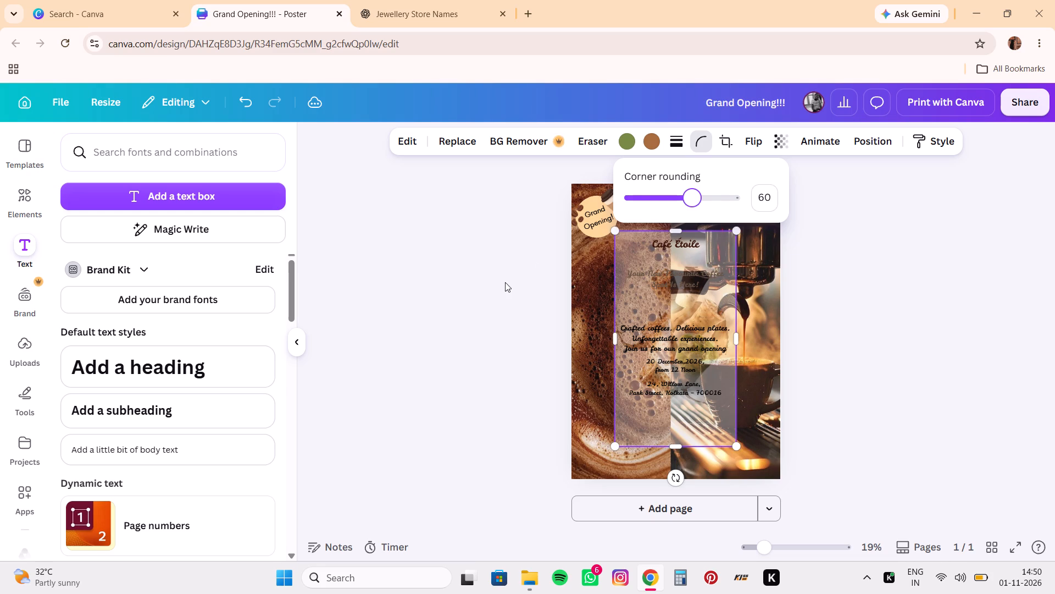
click(505, 282)
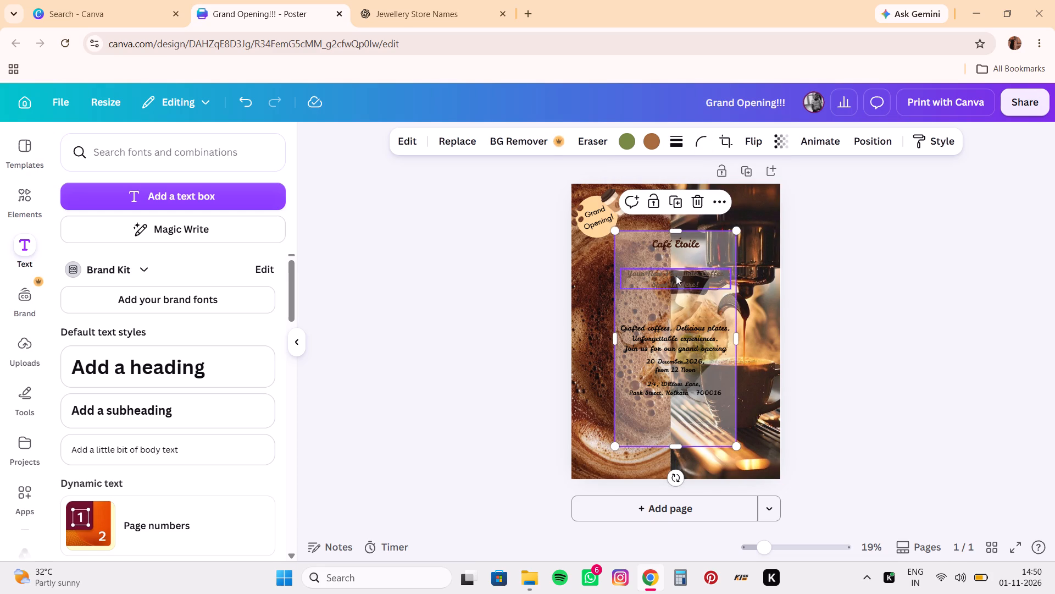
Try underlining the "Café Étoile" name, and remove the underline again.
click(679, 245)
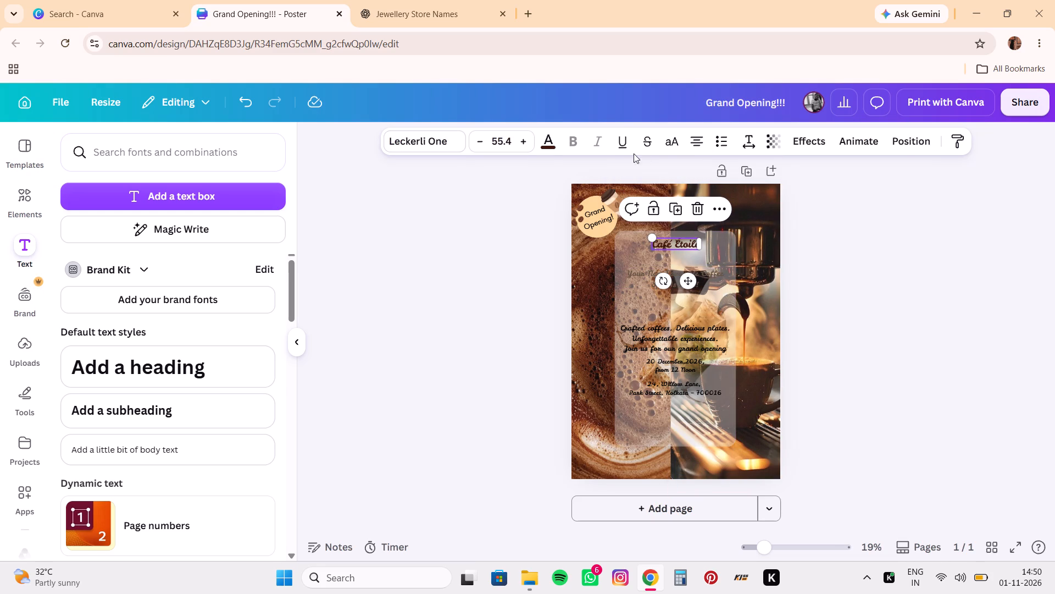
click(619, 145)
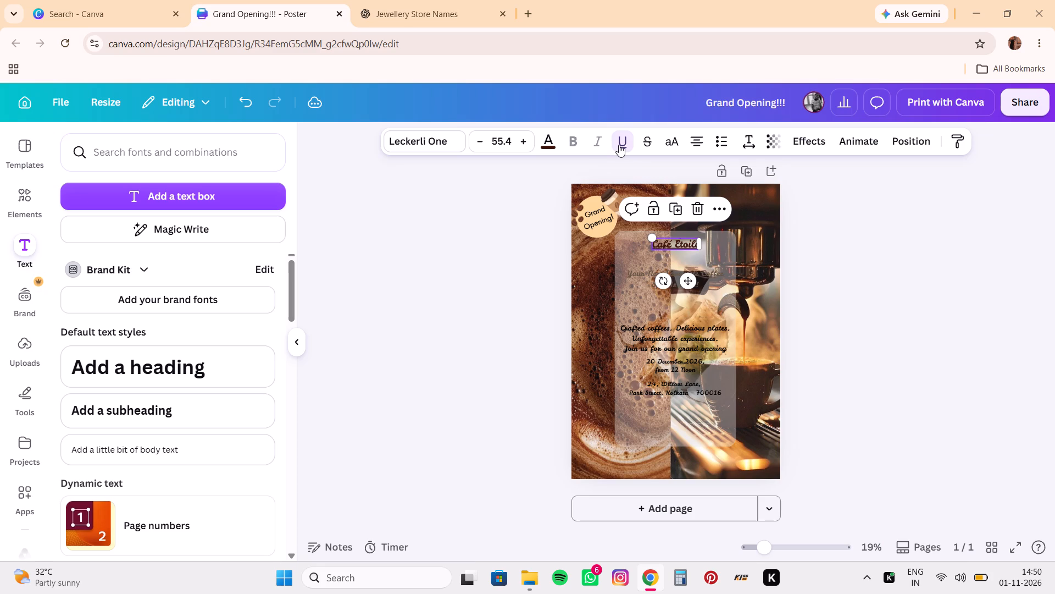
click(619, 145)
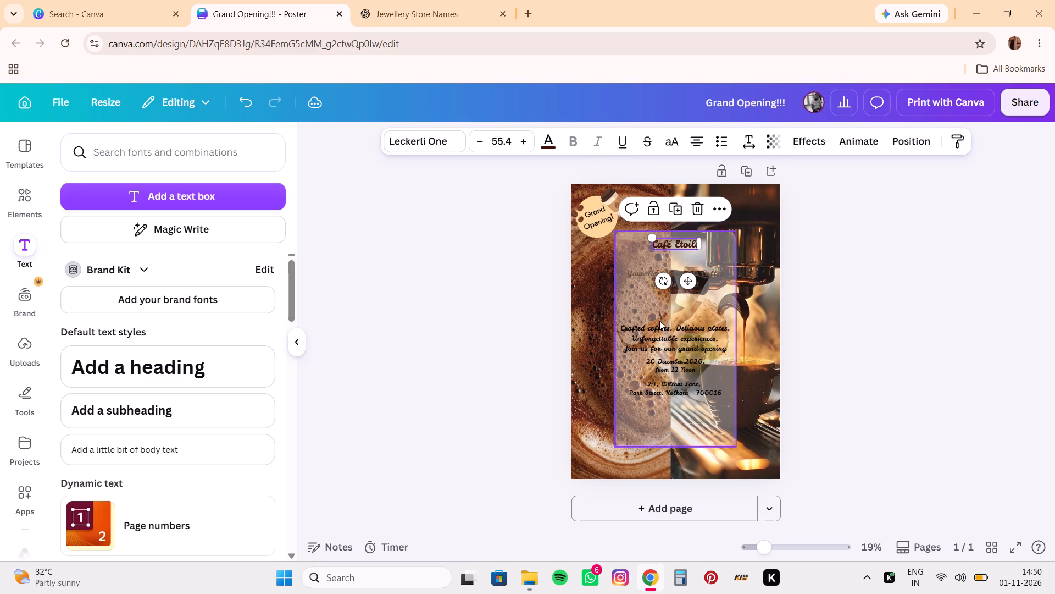
Recolour the "Your New Favourite Coffee Spot Is Here!" headline to the light grey default solid colour.
click(669, 344)
click(679, 273)
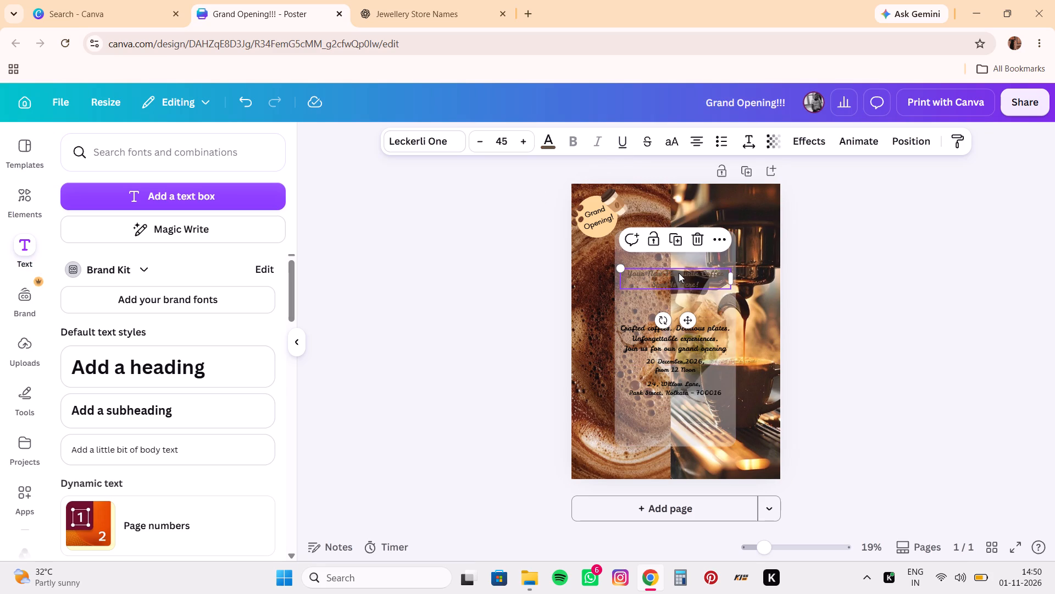
click(550, 146)
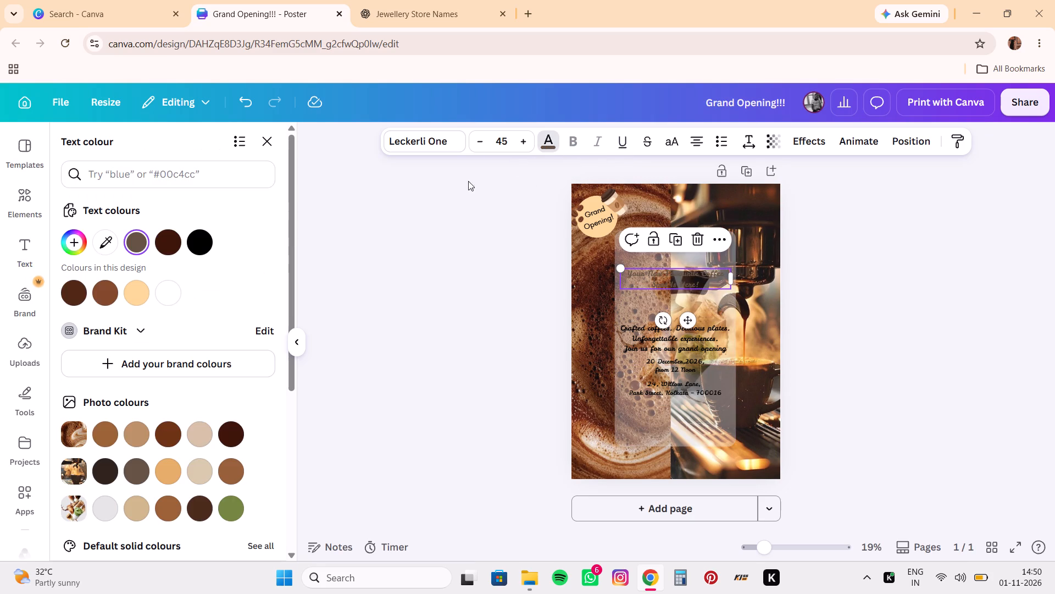
scroll(210, 383, down, 2)
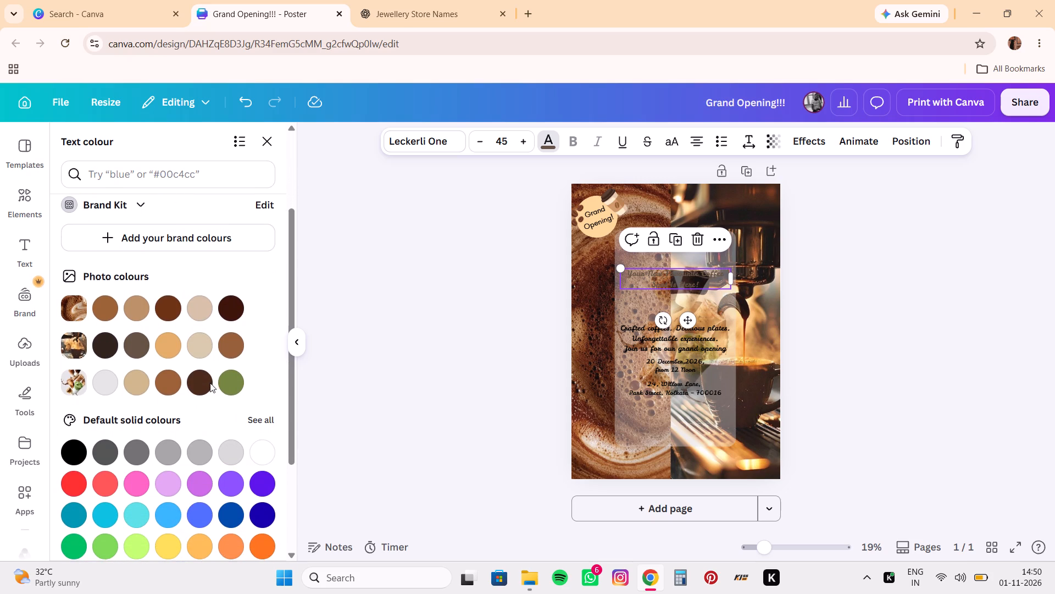
scroll(210, 383, down, 1)
click(234, 450)
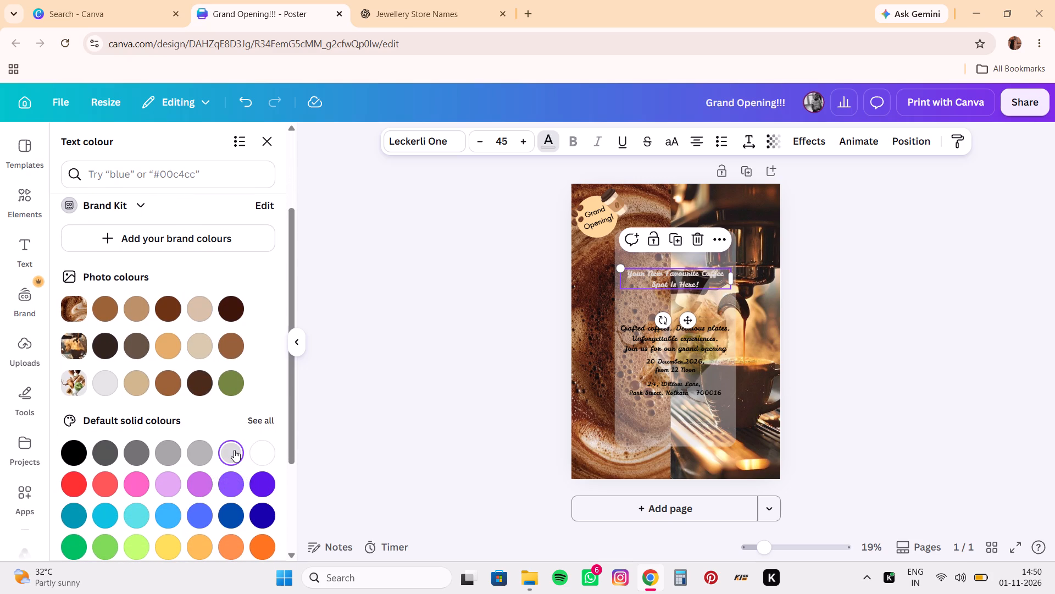
click(352, 400)
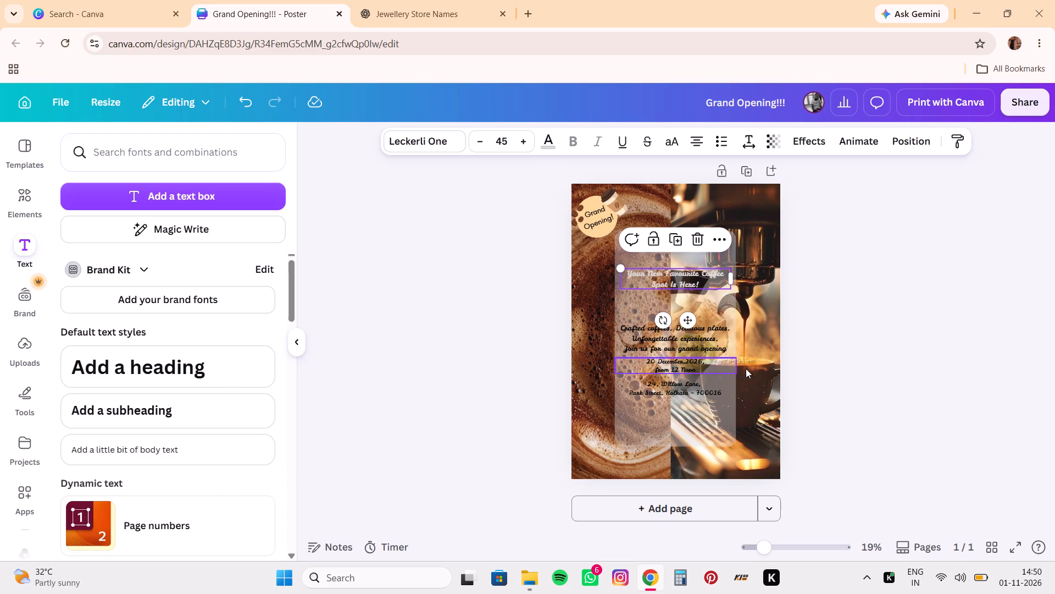
click(846, 263)
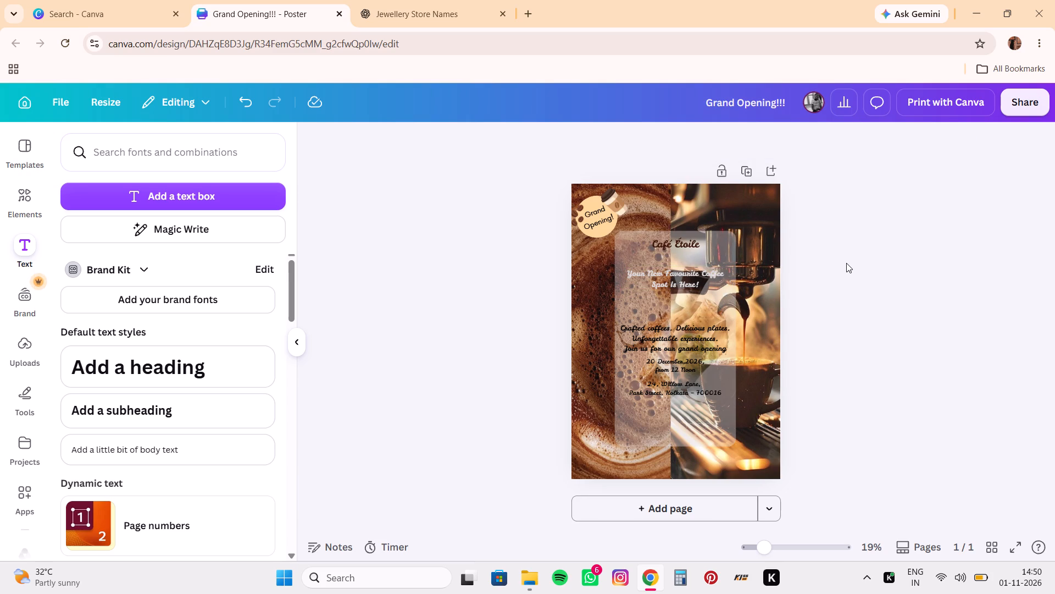
Recolour the date and time and the address to the darkest brown from the espresso machine photo's colours.
click(682, 369)
click(551, 143)
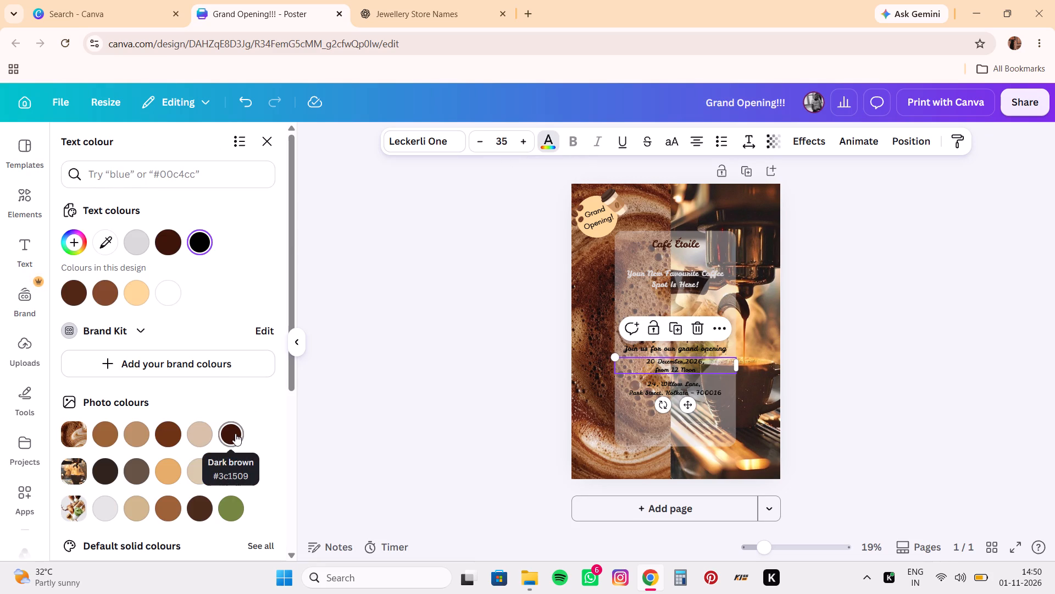
click(129, 479)
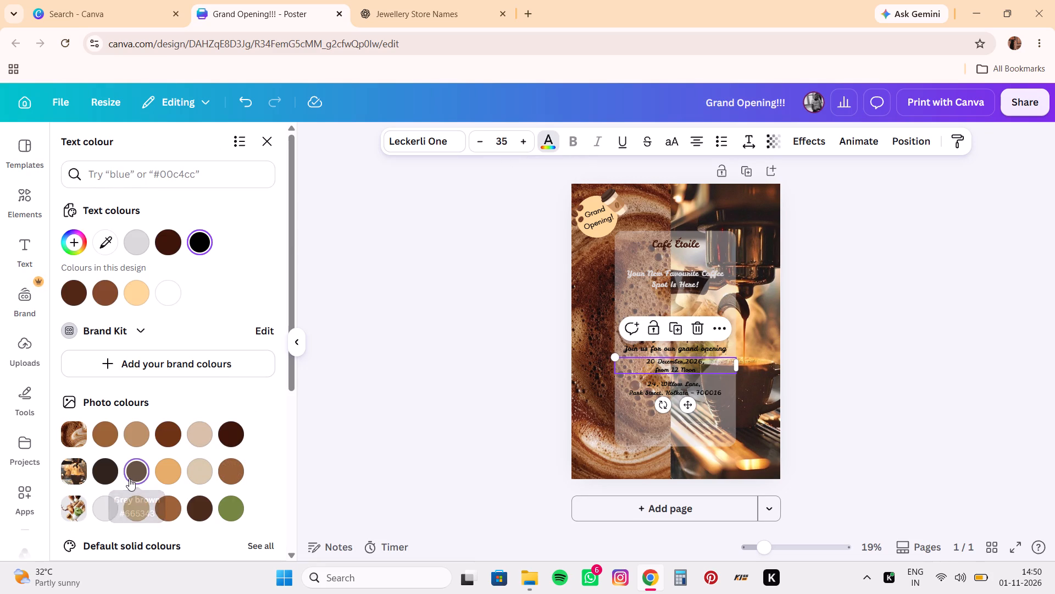
click(103, 478)
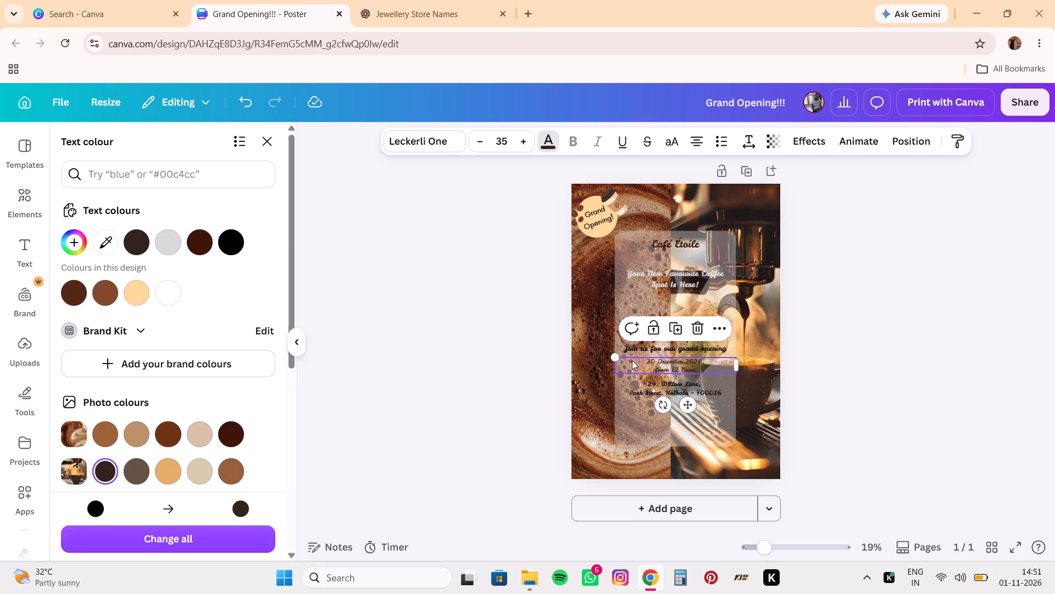
click(652, 389)
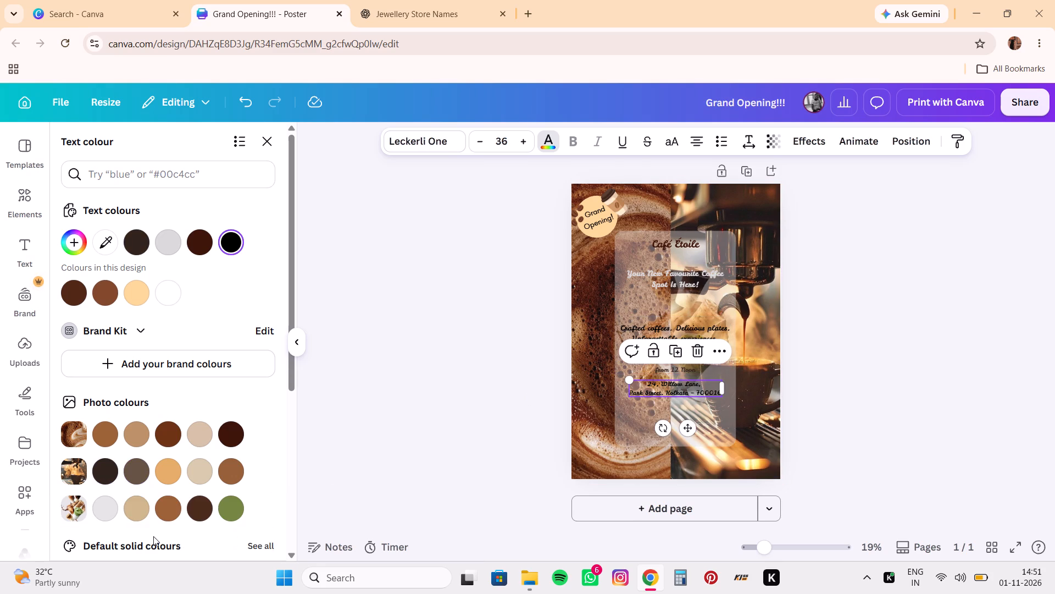
click(106, 474)
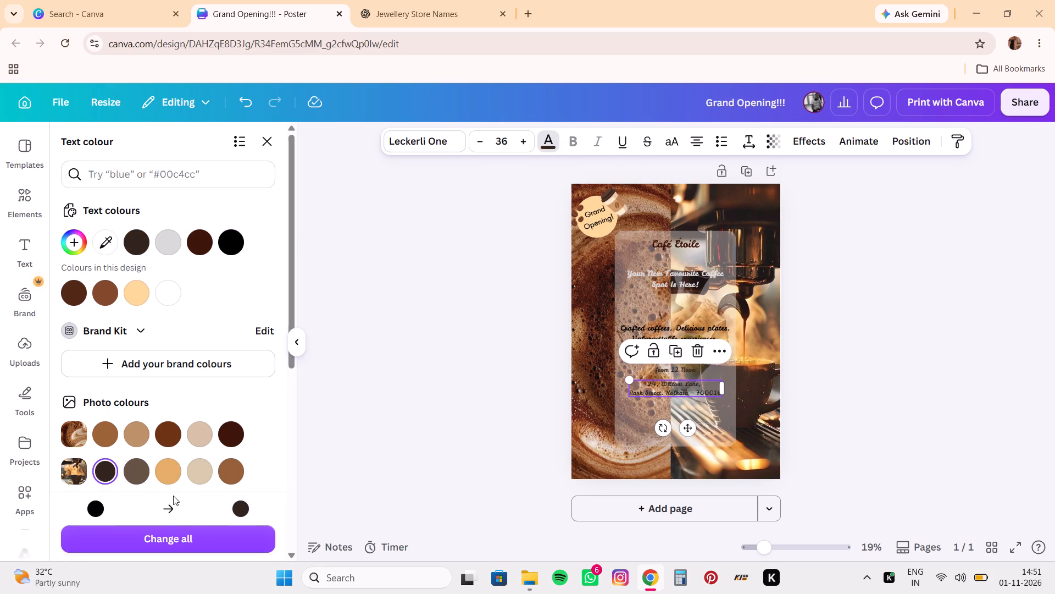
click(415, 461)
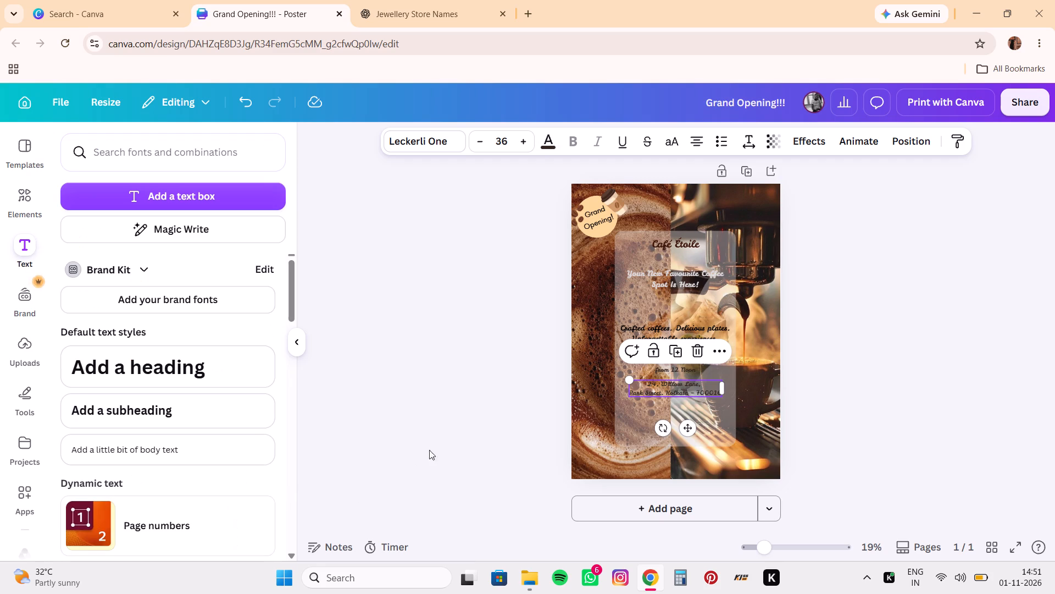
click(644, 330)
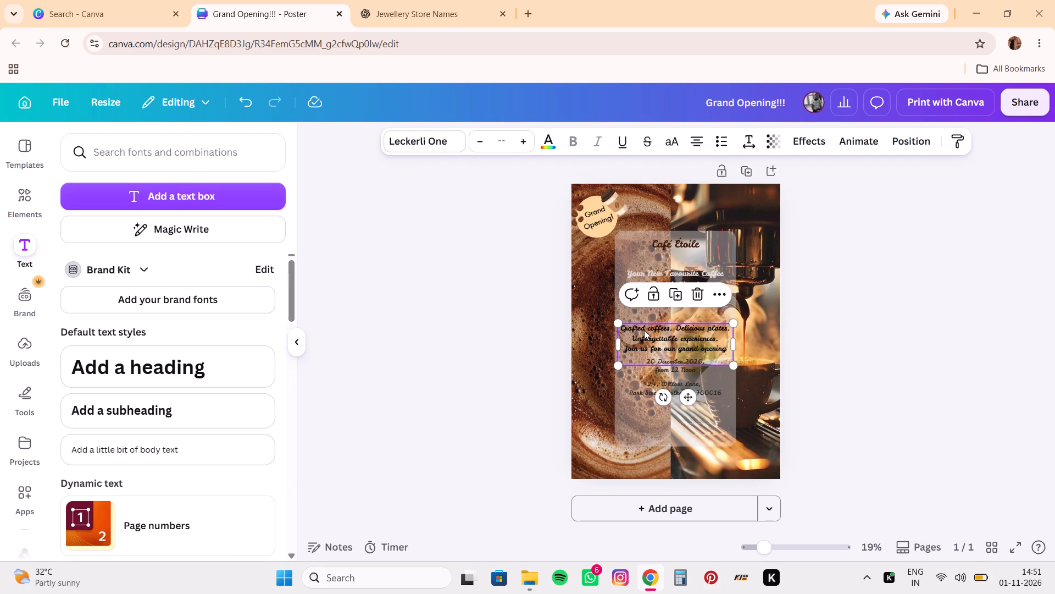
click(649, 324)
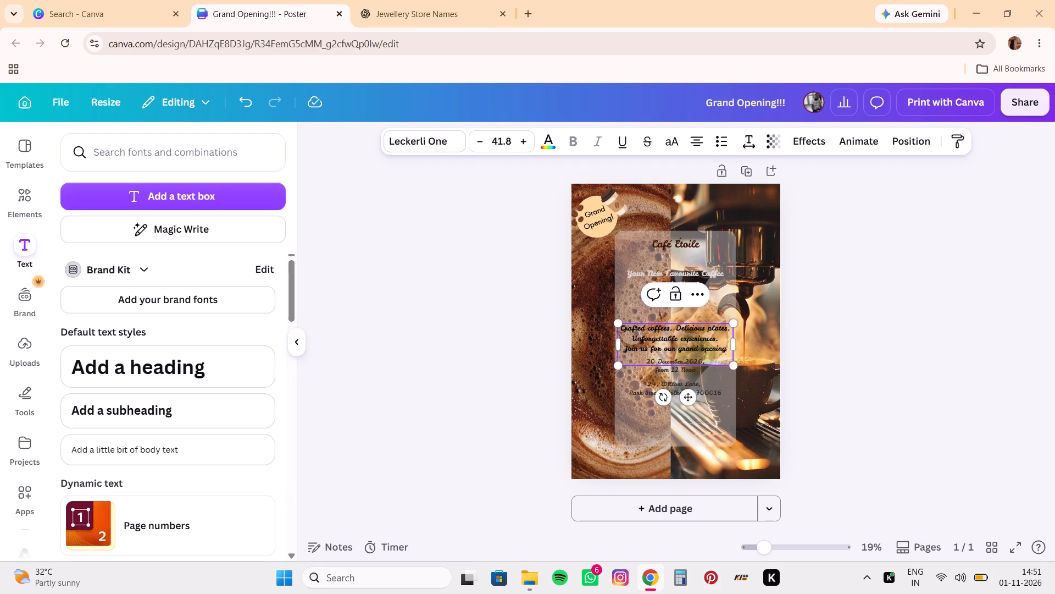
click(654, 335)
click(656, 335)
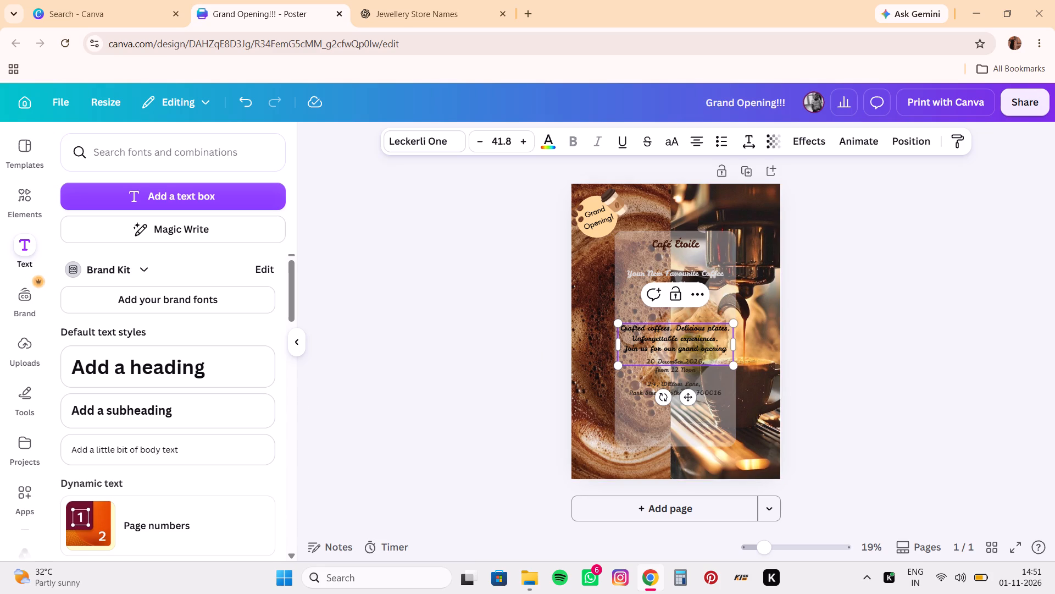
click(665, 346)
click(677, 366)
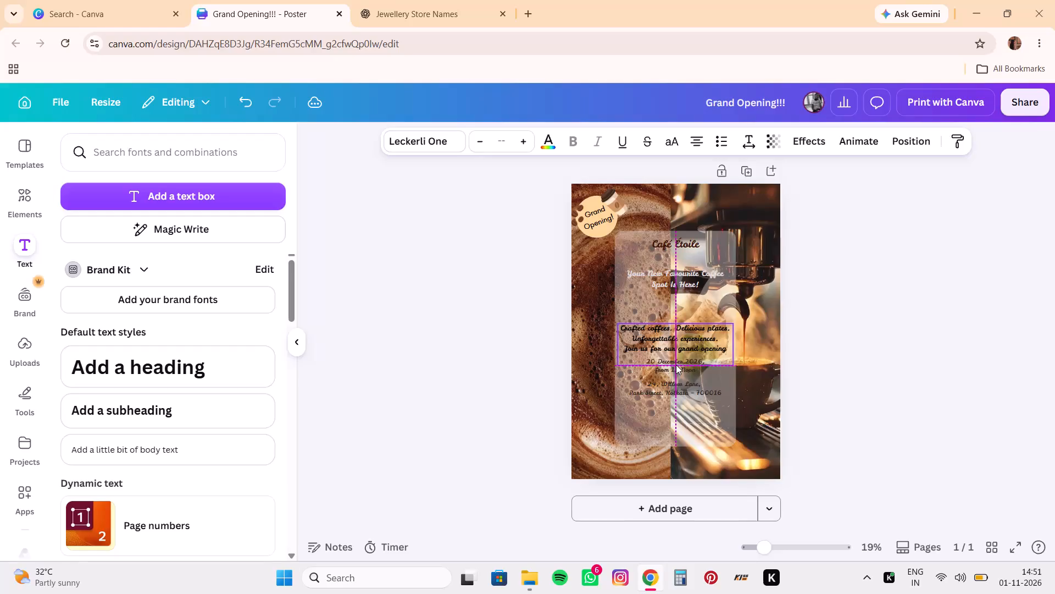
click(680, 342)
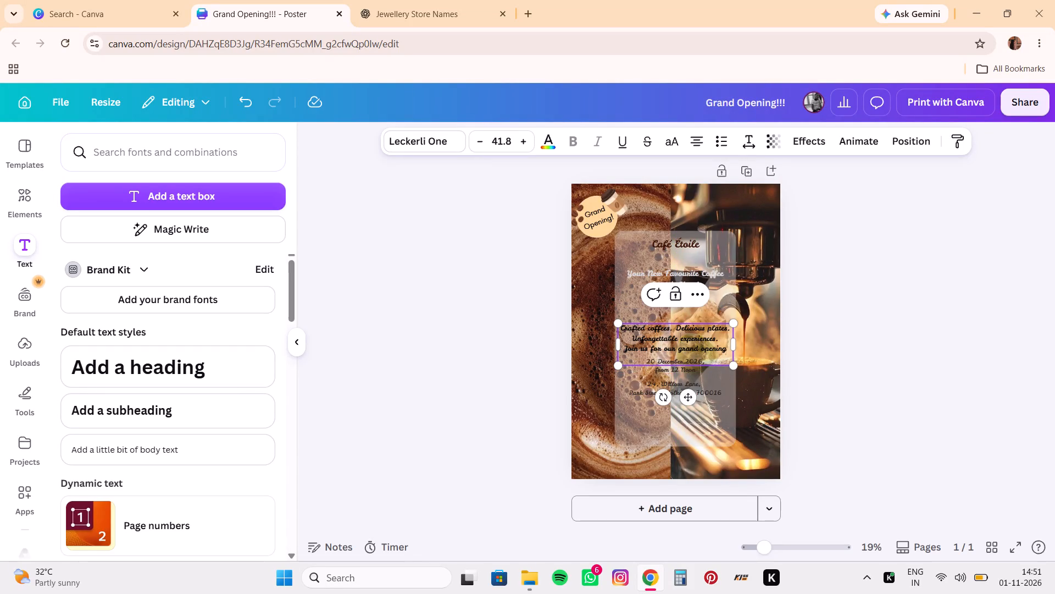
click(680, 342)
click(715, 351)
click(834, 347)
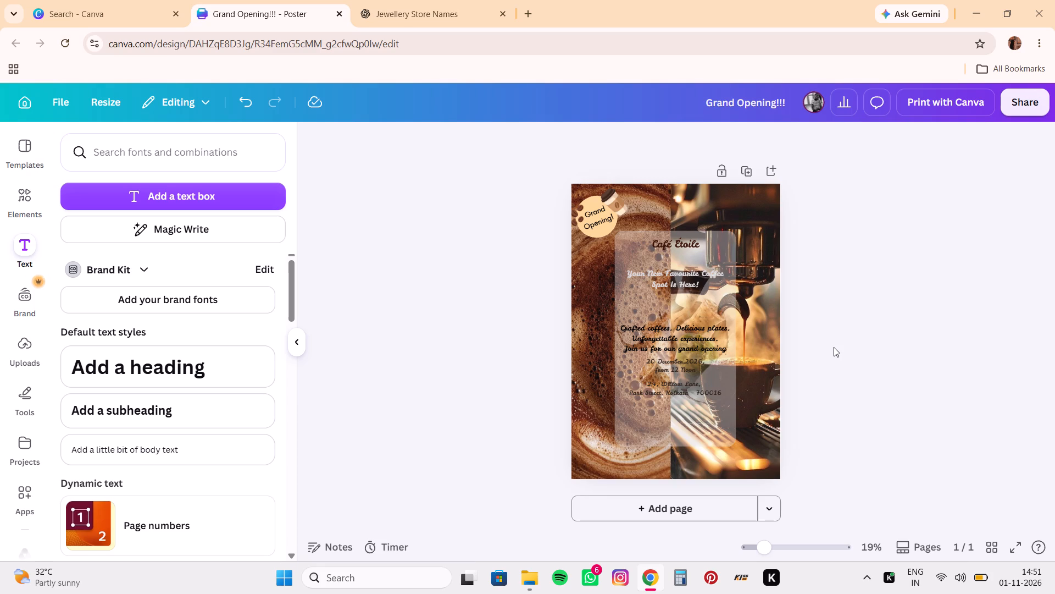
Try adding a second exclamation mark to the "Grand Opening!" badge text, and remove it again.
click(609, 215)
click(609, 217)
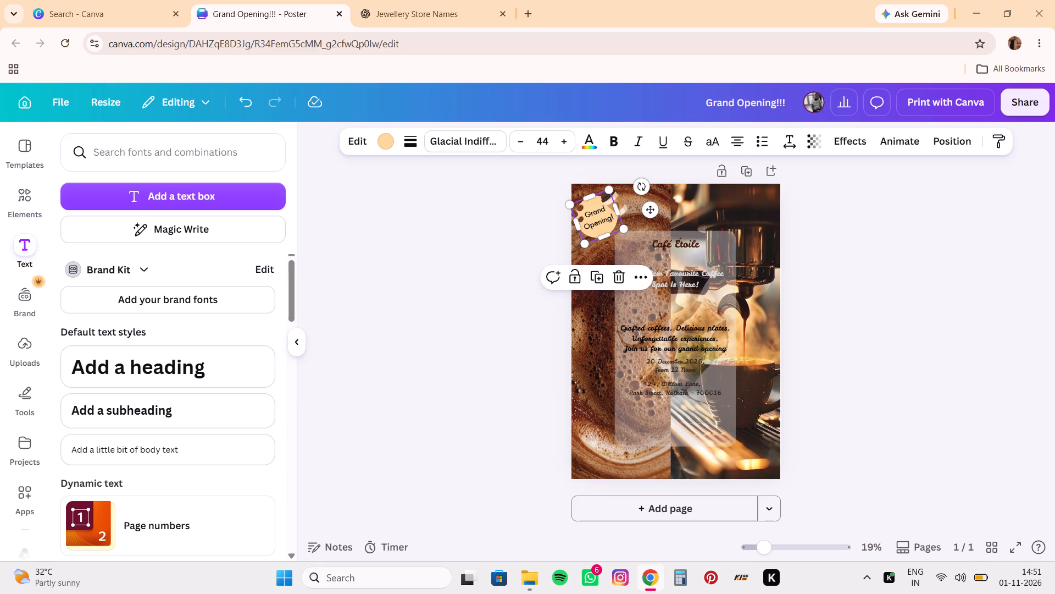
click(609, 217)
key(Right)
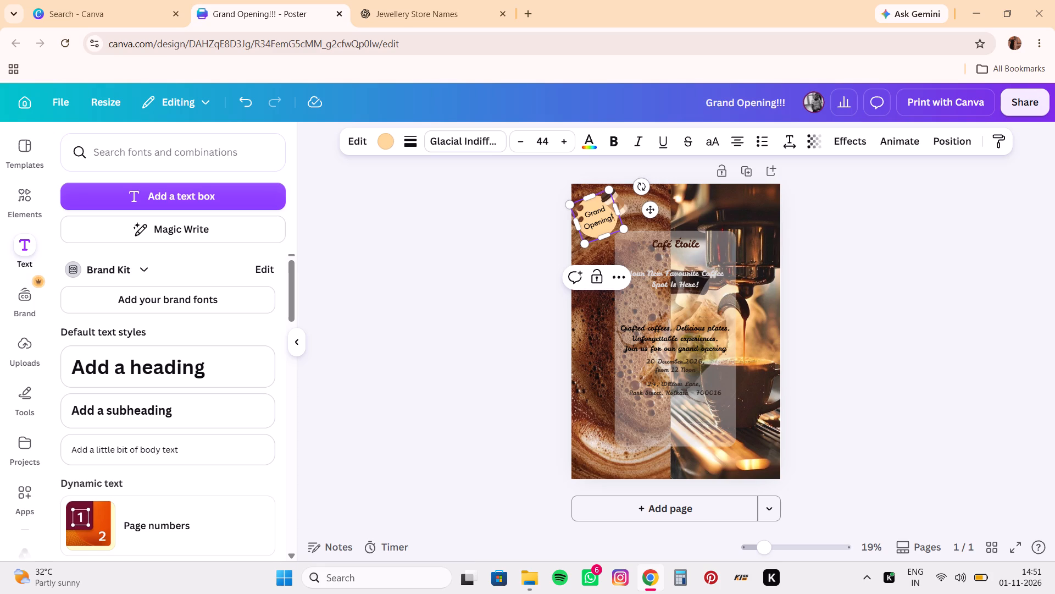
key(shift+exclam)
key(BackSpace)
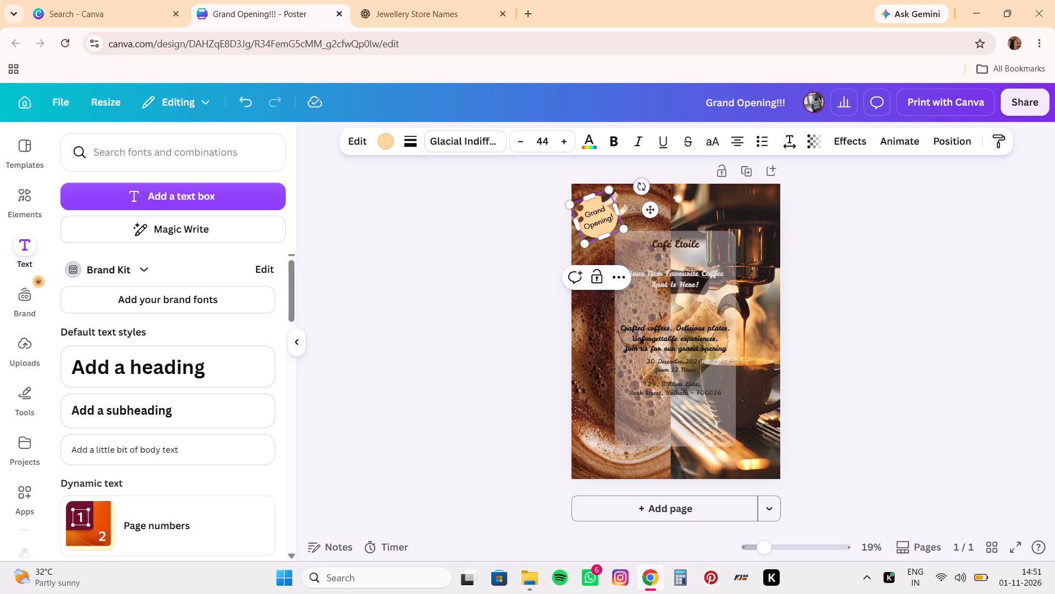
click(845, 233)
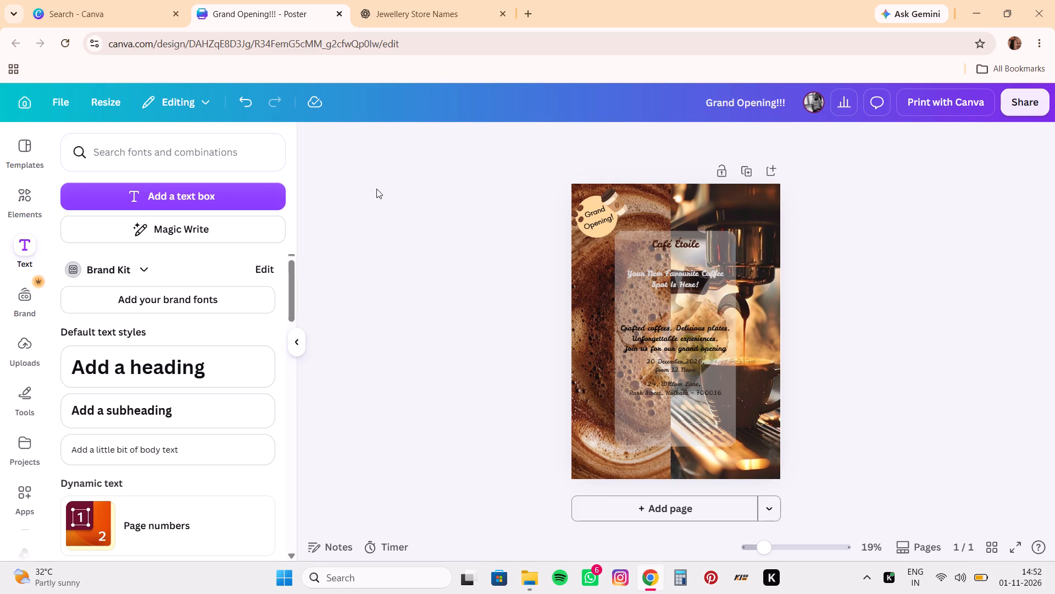
Insert the steaming latte cup graphic with heart-shaped foam art from the recommended elements.
click(19, 201)
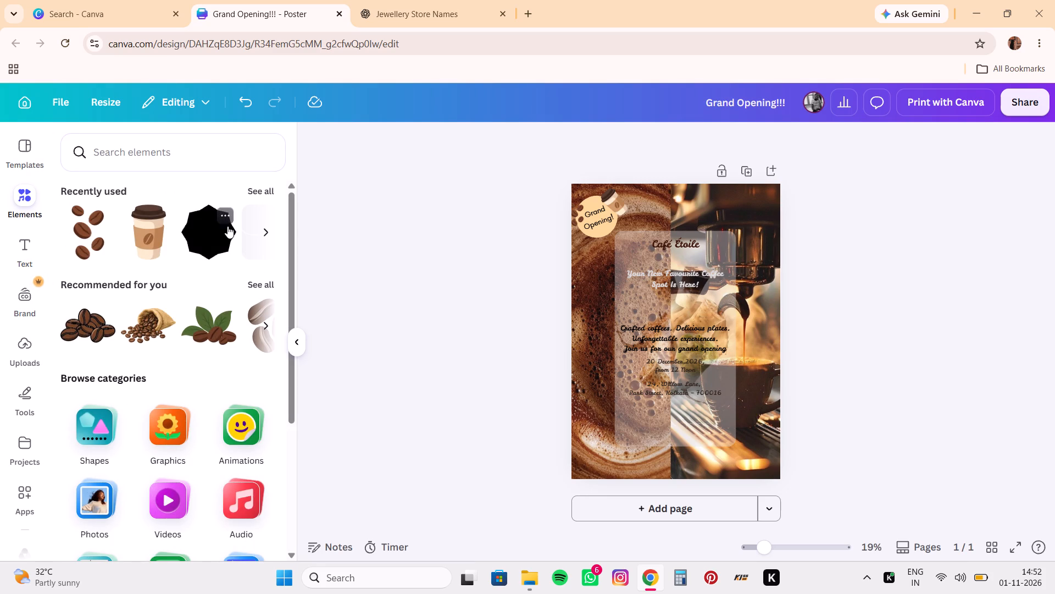
scroll(227, 226, left, 1)
scroll(251, 322, left, 2)
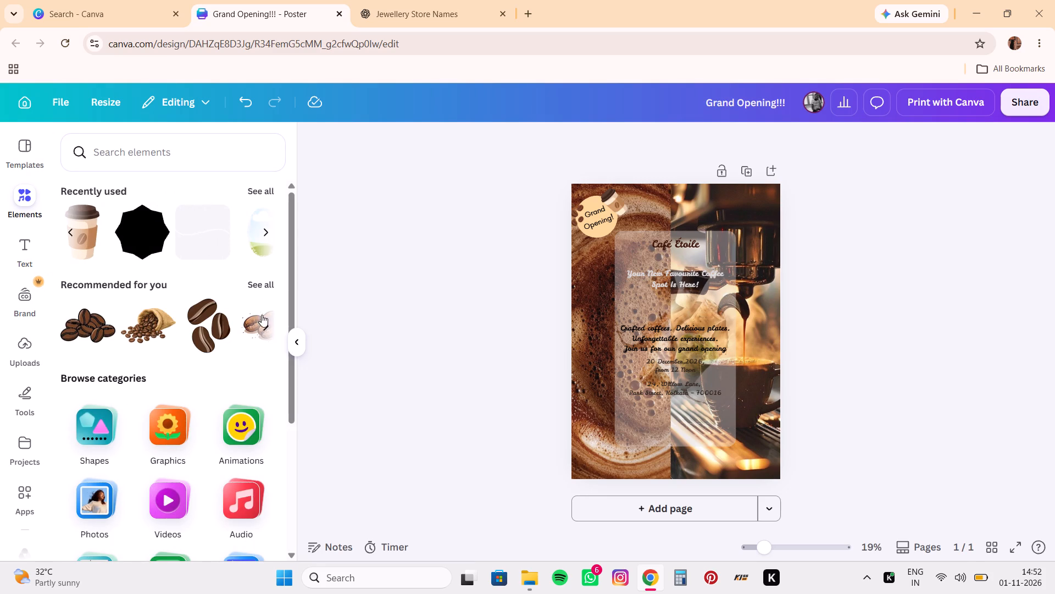
click(268, 282)
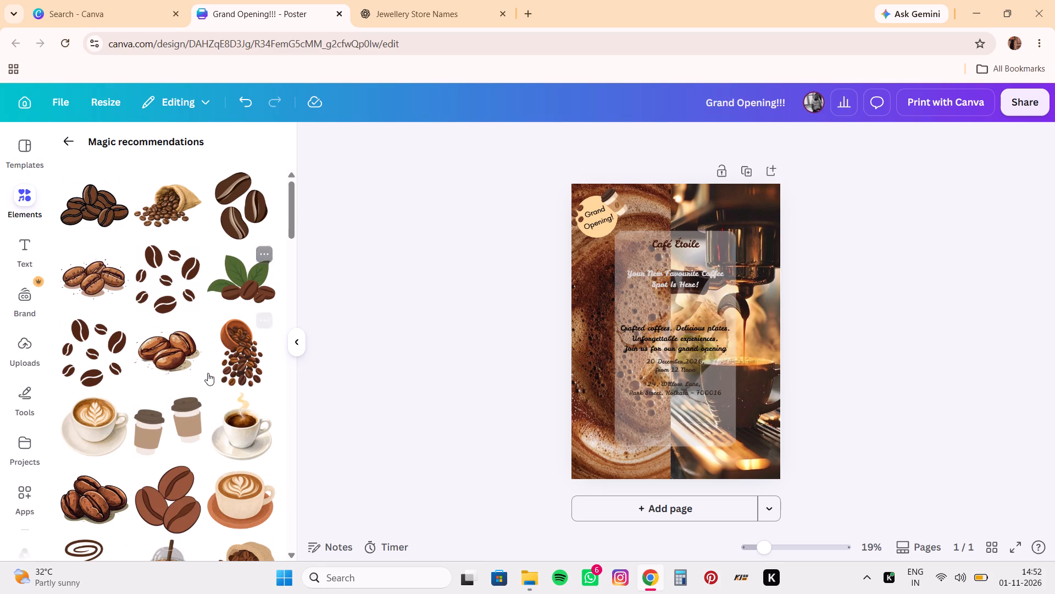
scroll(208, 373, down, 4)
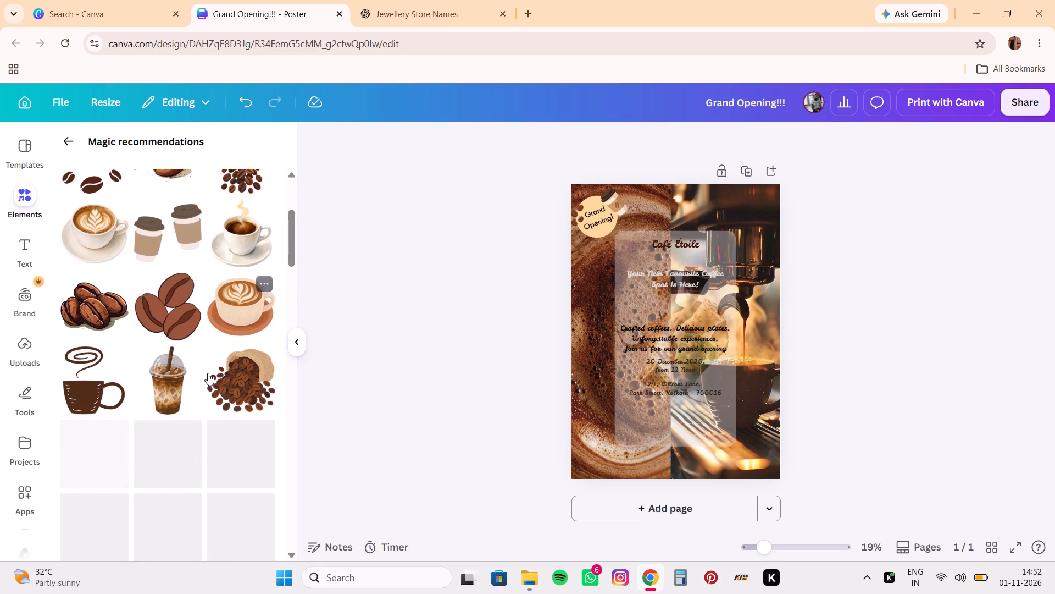
scroll(208, 373, down, 1)
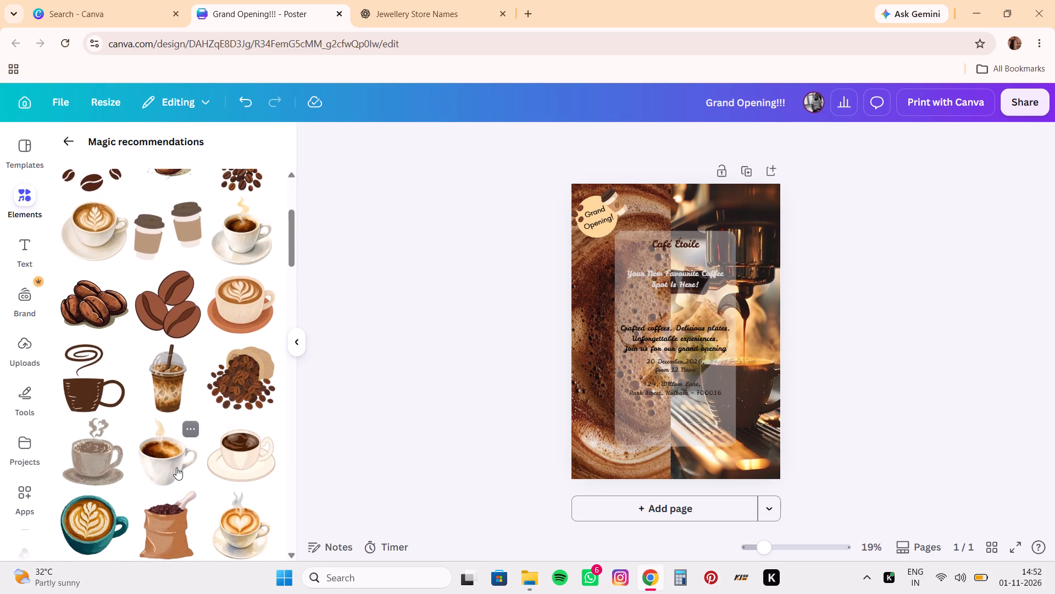
click(234, 526)
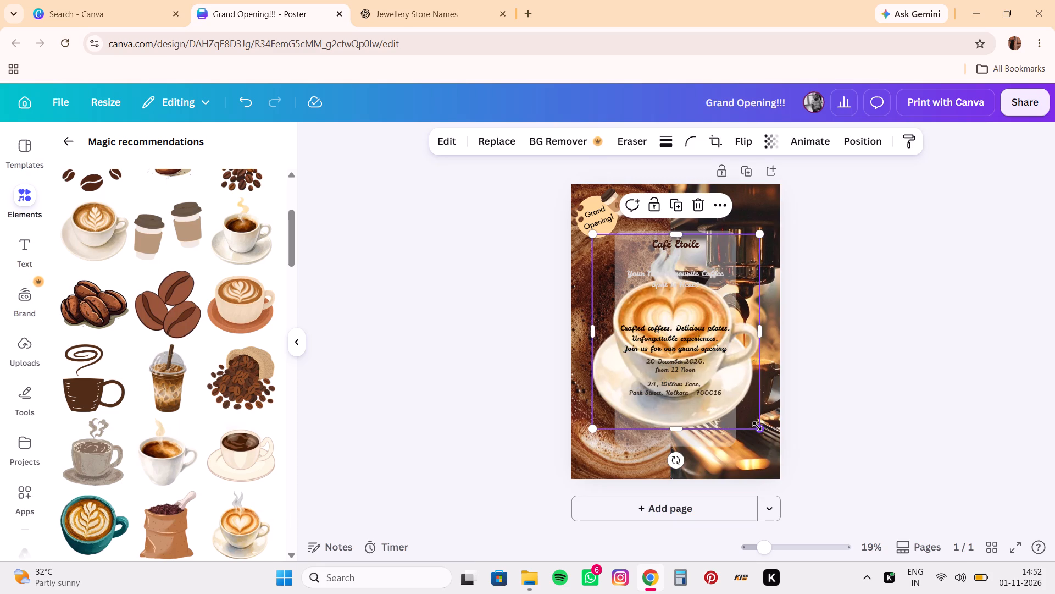
Shrink the latte cup graphic to a small icon, tilt it clockwise and place it at the translucent panel's upper-right corner.
drag(757, 426, 597, 274)
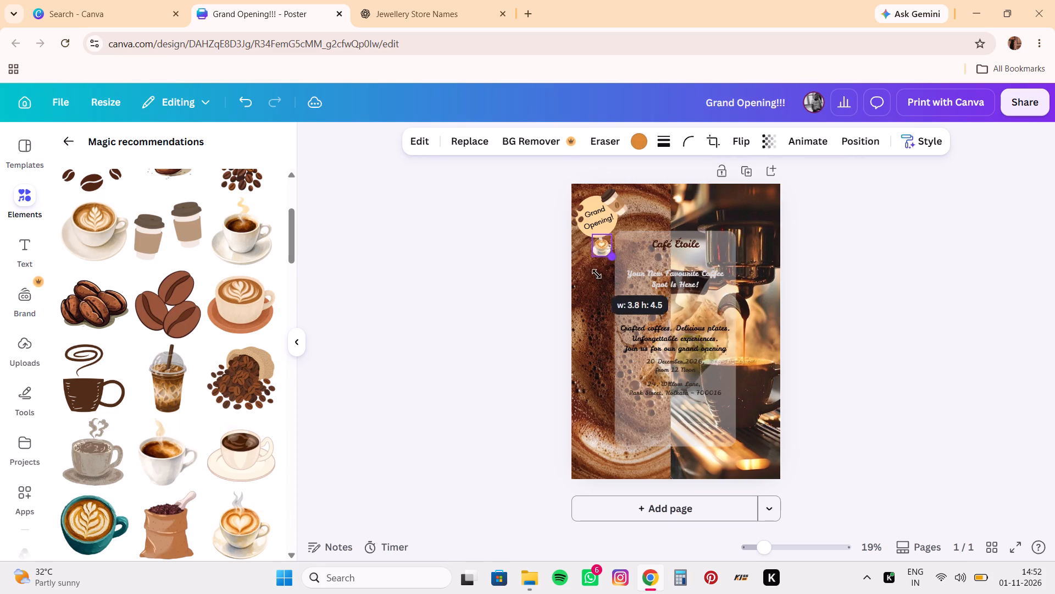
drag(597, 274, 597, 273)
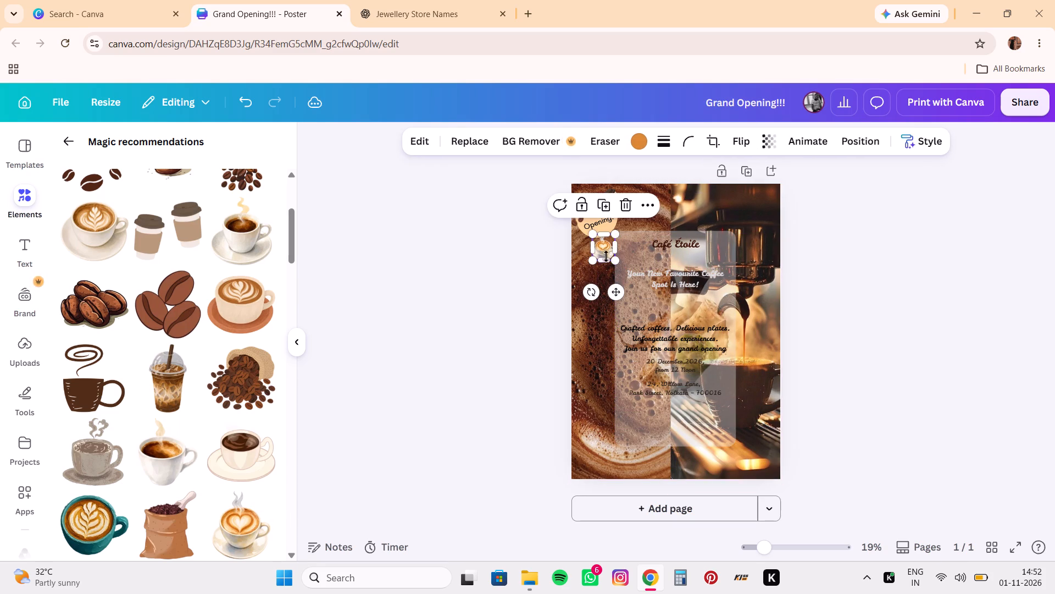
drag(590, 293, 585, 291)
drag(585, 291, 579, 280)
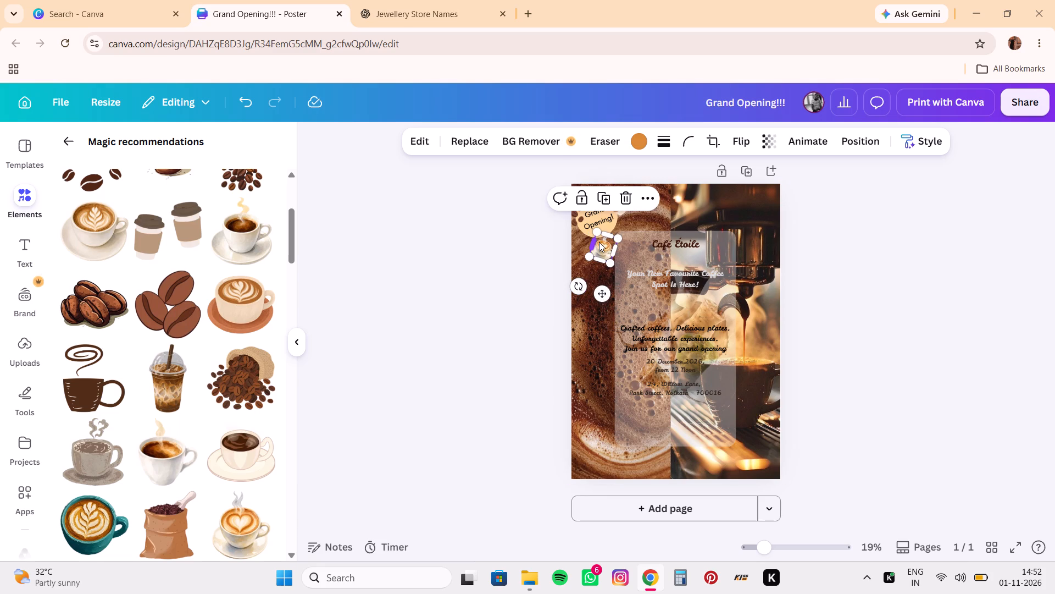
drag(599, 292, 716, 264)
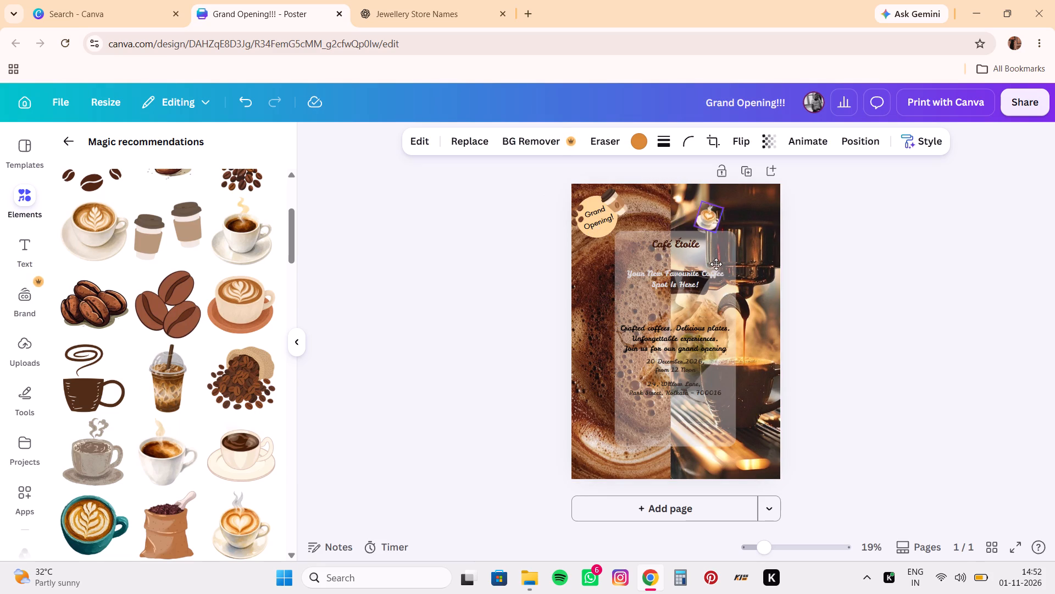
drag(716, 264, 725, 280)
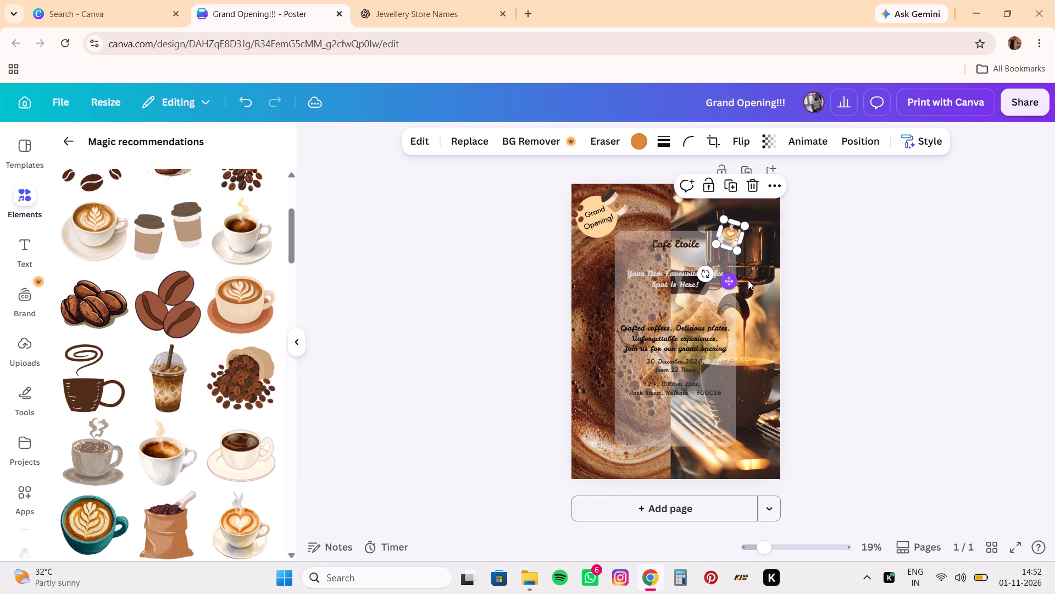
click(779, 356)
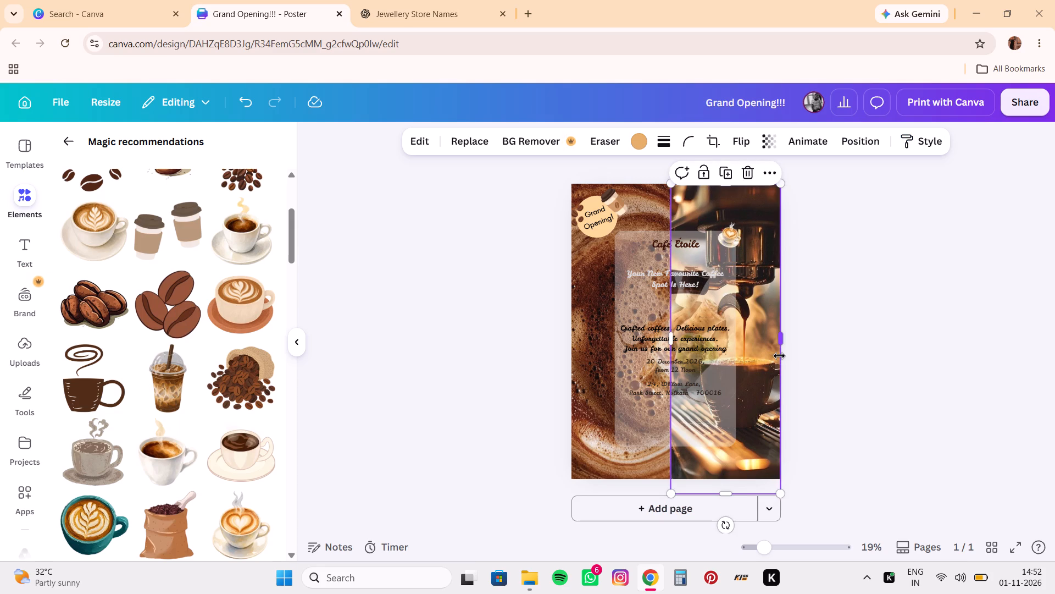
Insert the circular coffee bean emblem with a thin ring and golden leaf accents from the recommended elements.
scroll(224, 455, down, 2)
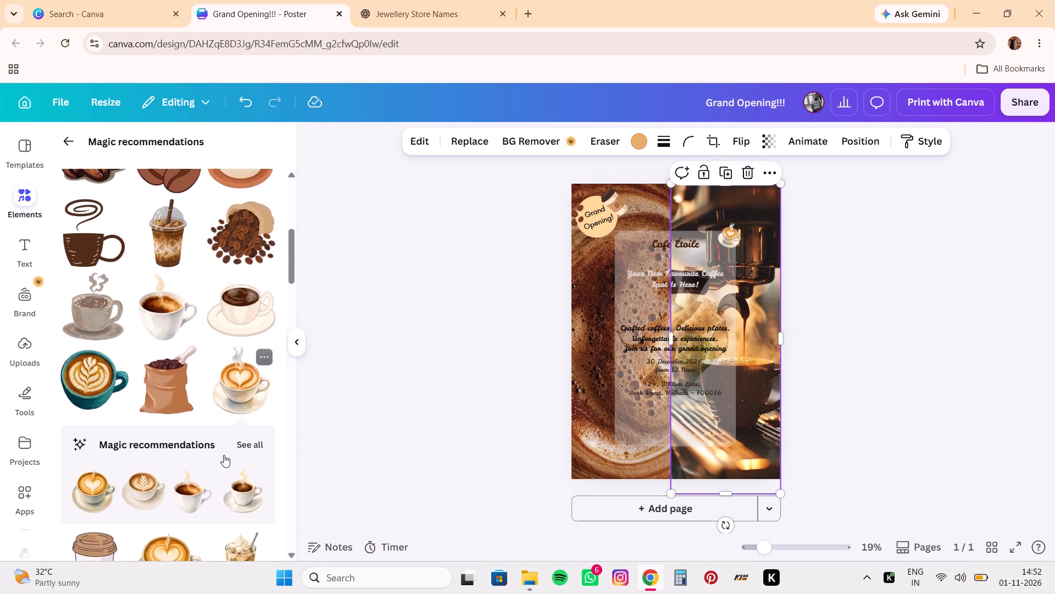
scroll(224, 455, down, 1)
scroll(191, 444, left, 1)
scroll(191, 444, down, 1)
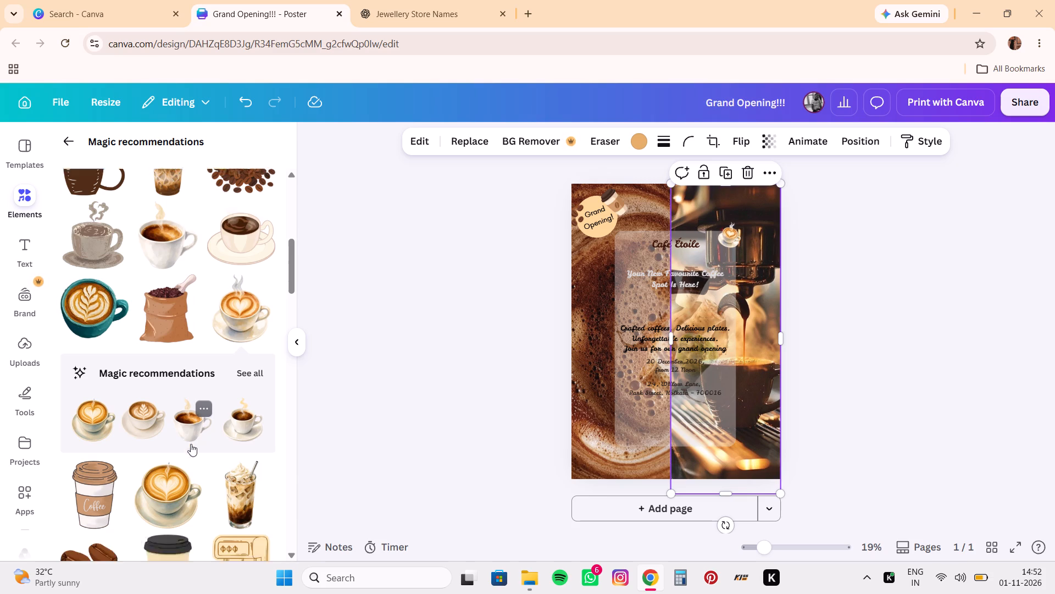
scroll(191, 444, down, 4)
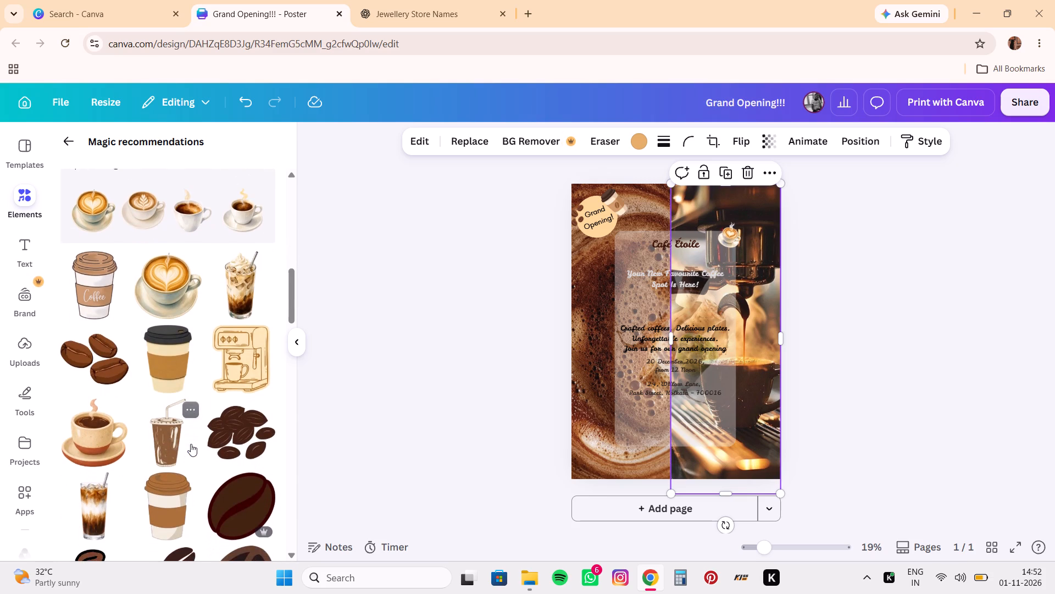
scroll(191, 444, down, 3)
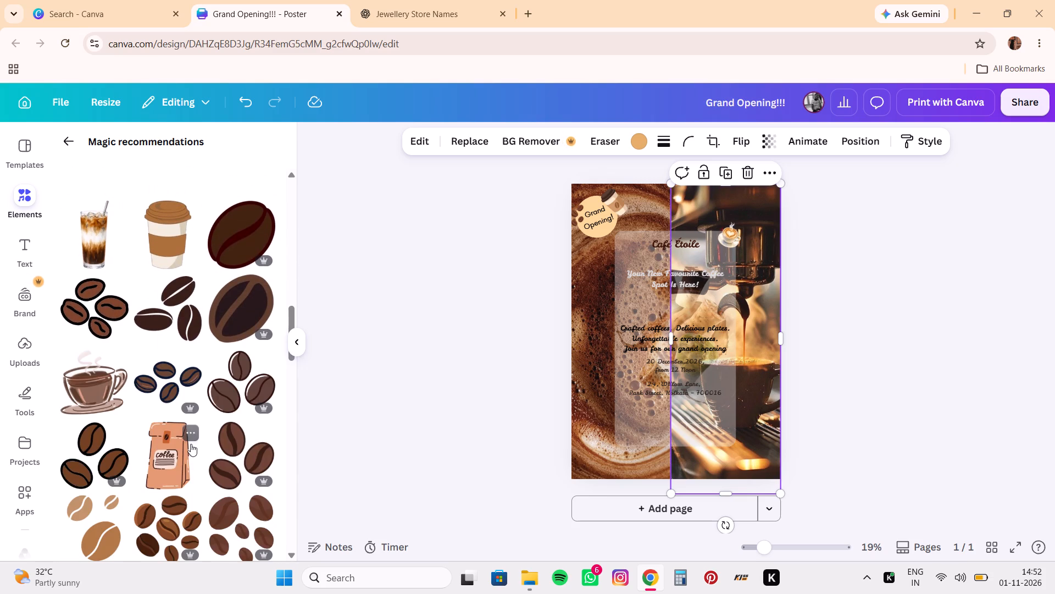
scroll(191, 444, down, 5)
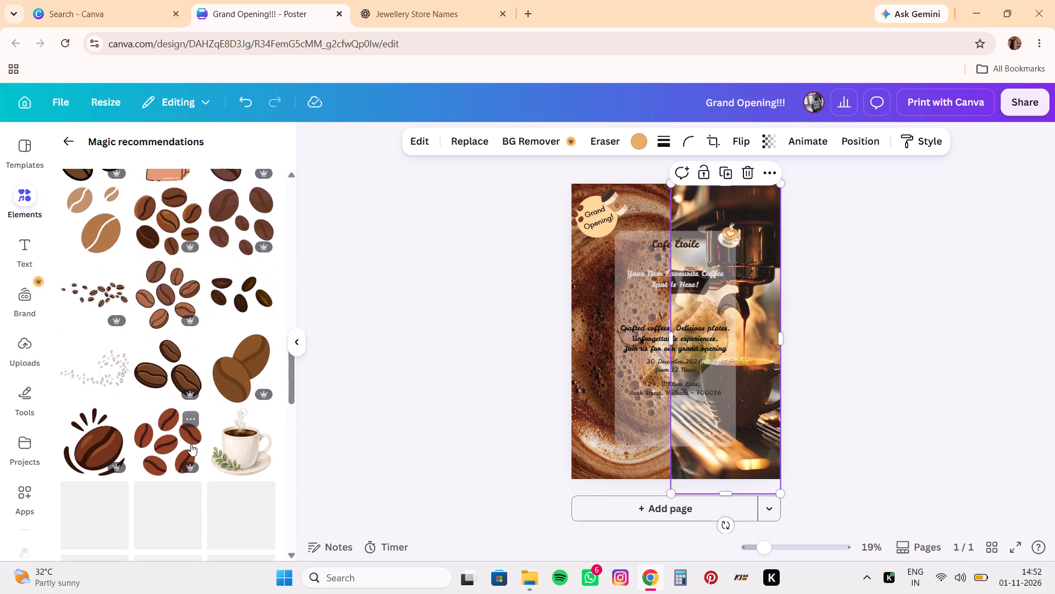
scroll(191, 444, down, 3)
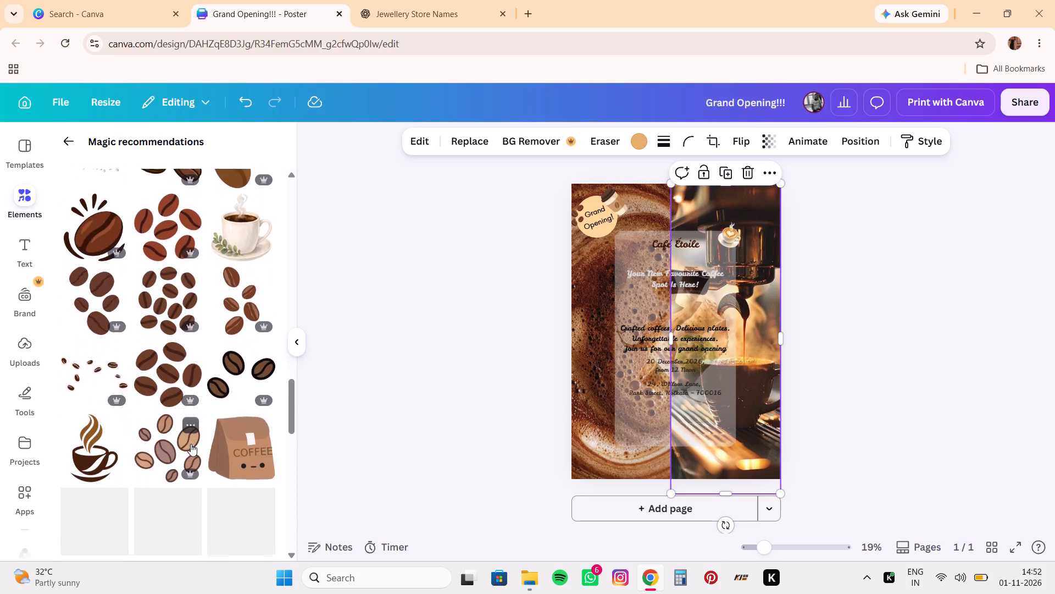
scroll(191, 444, down, 1)
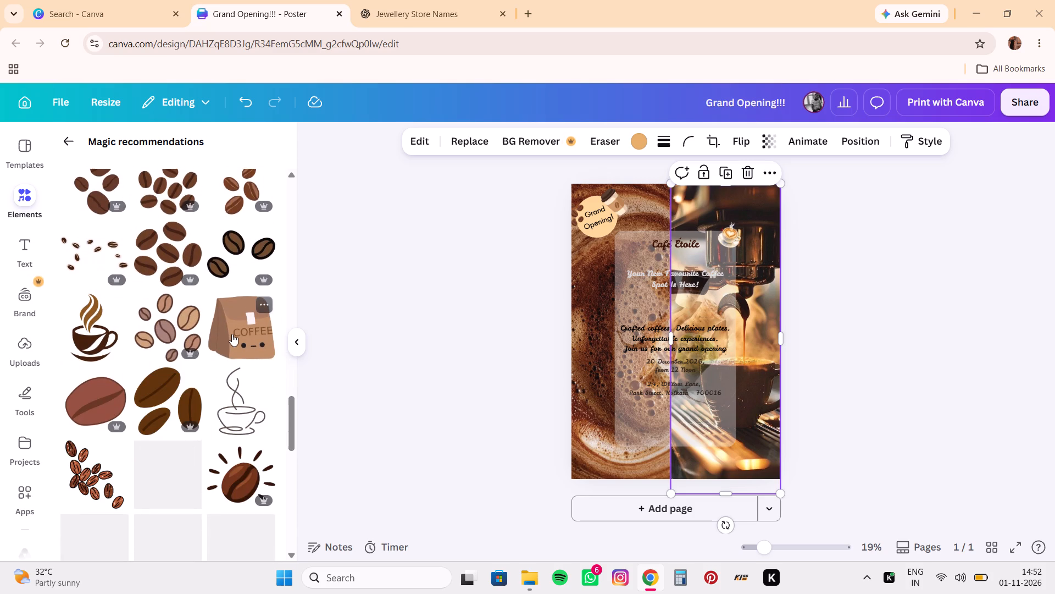
scroll(245, 333, down, 2)
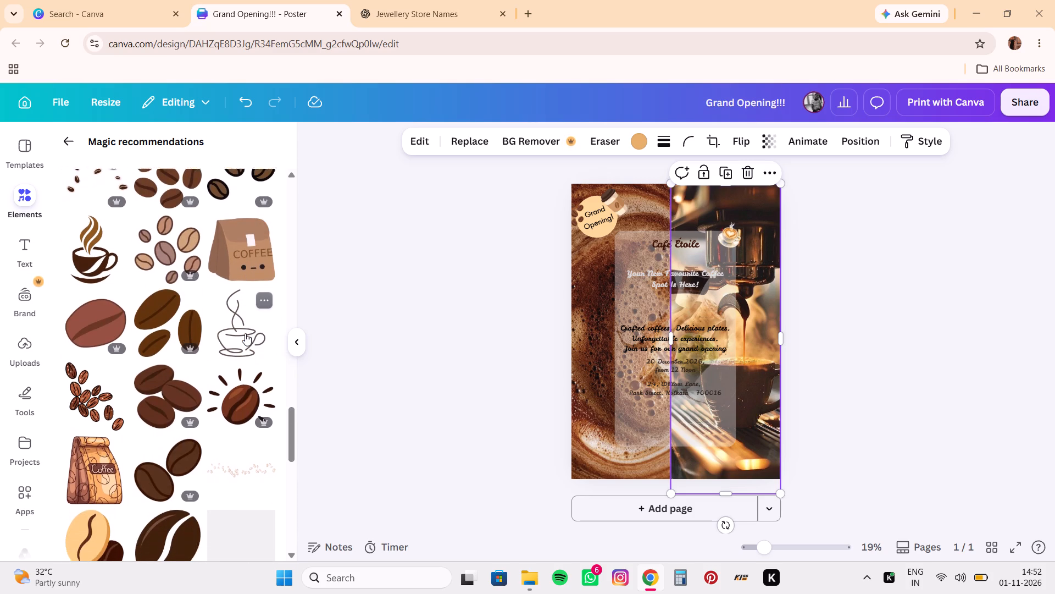
scroll(245, 333, down, 2)
scroll(105, 358, down, 1)
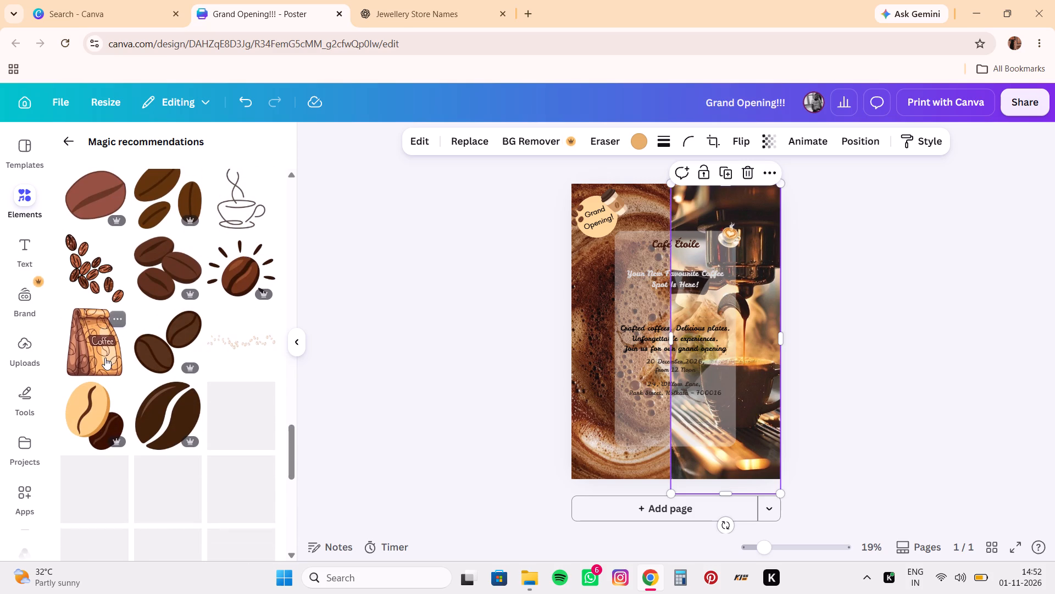
scroll(105, 358, down, 1)
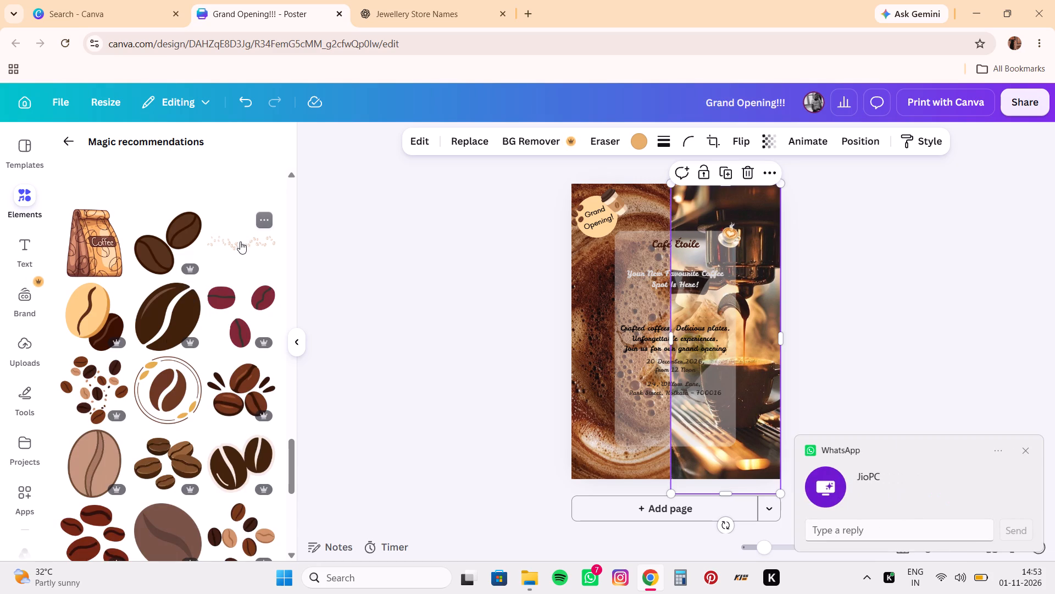
click(166, 386)
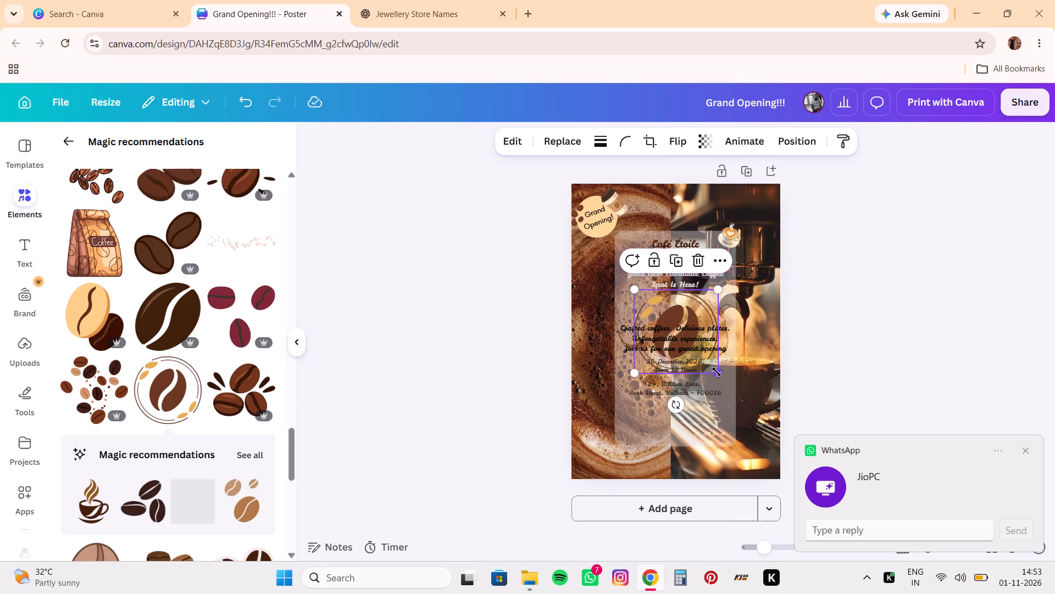
Shrink the coffee bean emblem to a tiny icon and place it just after the "Café Étoile" title.
drag(718, 373, 652, 313)
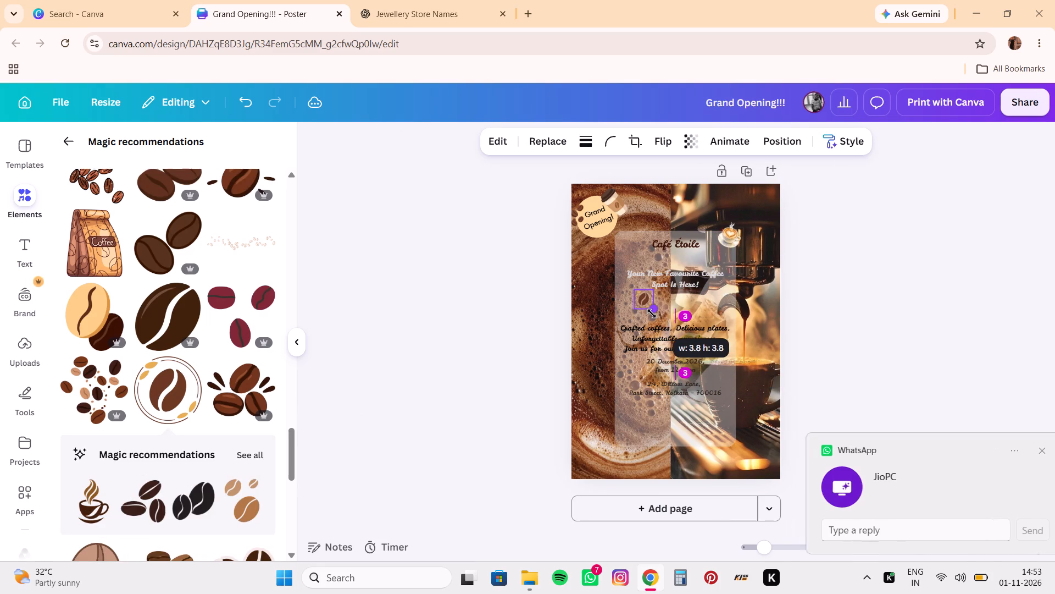
drag(652, 313, 645, 310)
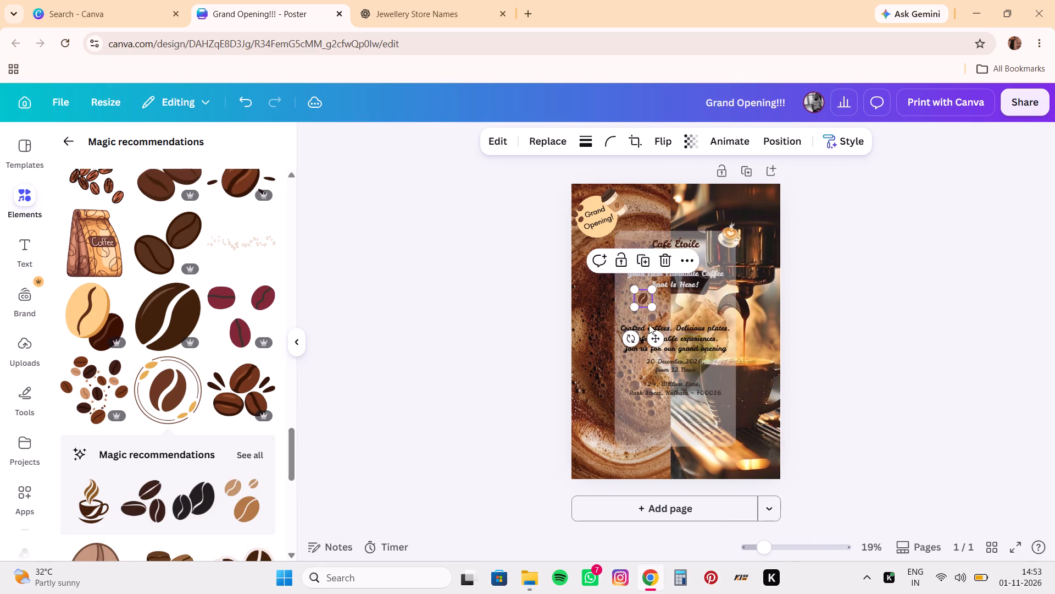
drag(657, 338, 719, 281)
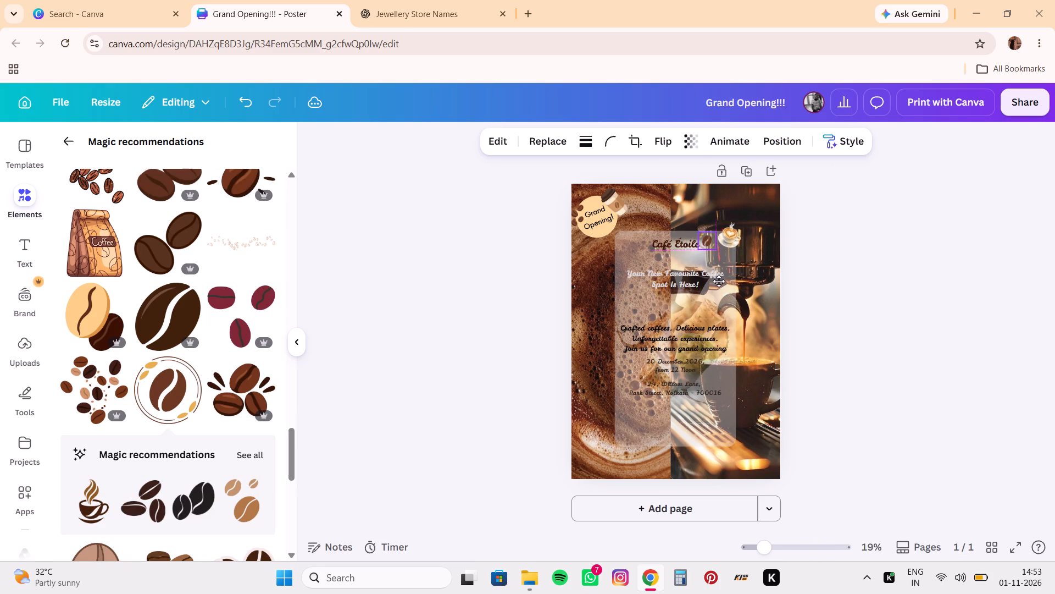
drag(719, 281, 717, 287)
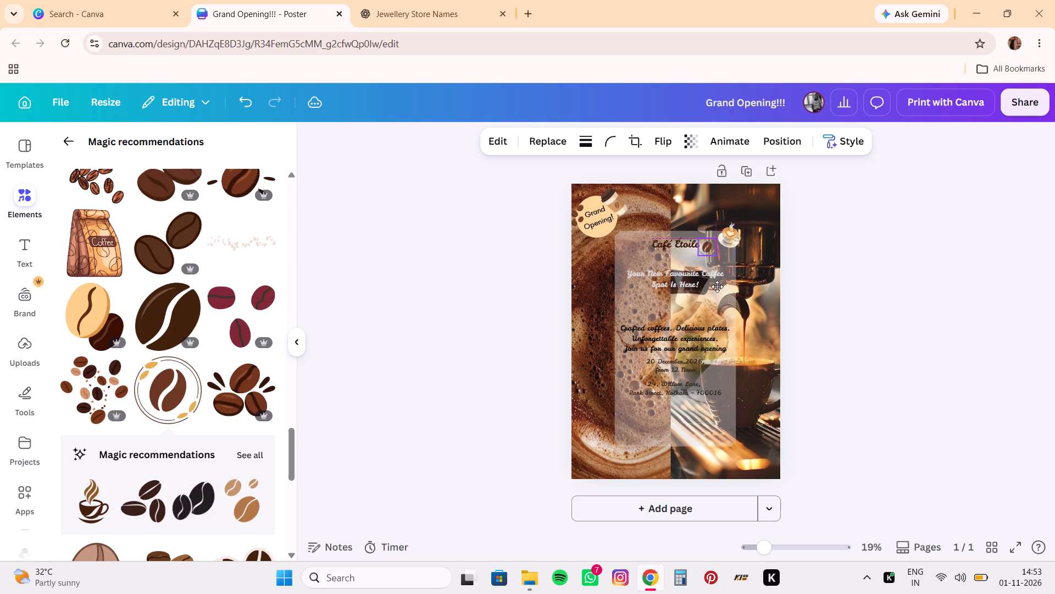
drag(717, 287, 724, 284)
click(554, 250)
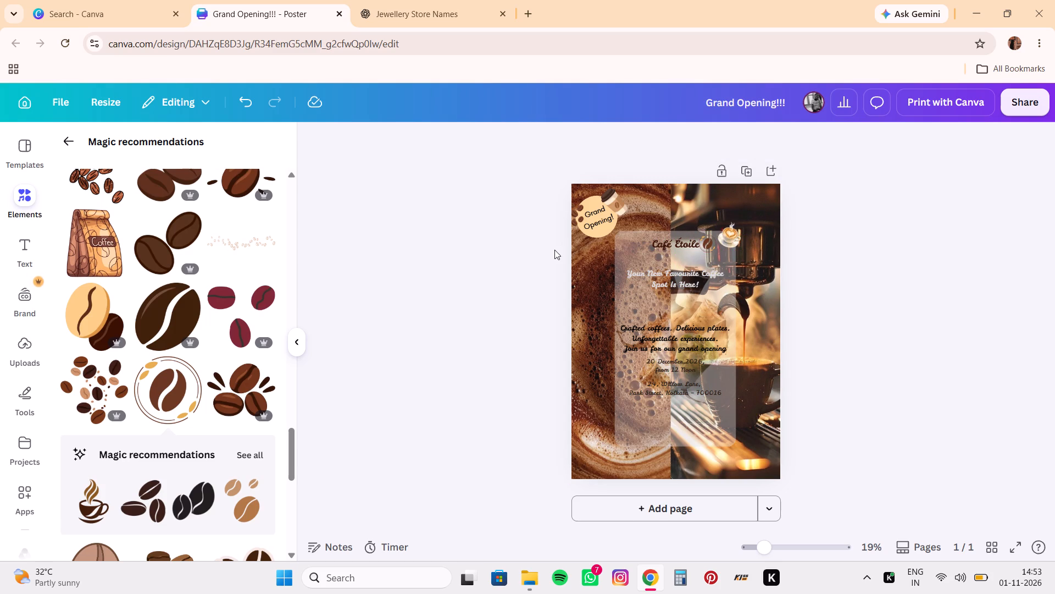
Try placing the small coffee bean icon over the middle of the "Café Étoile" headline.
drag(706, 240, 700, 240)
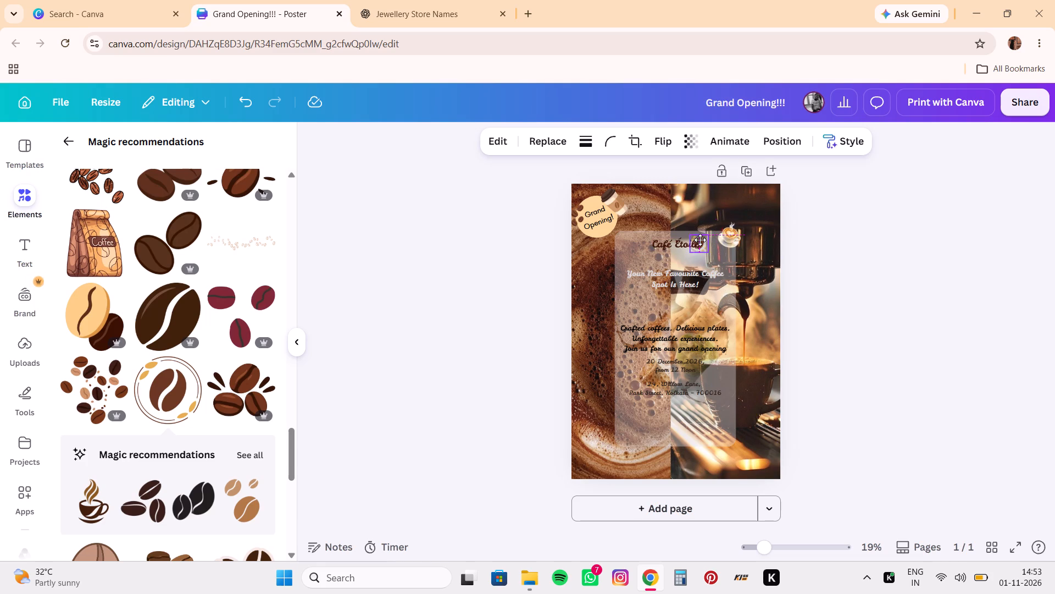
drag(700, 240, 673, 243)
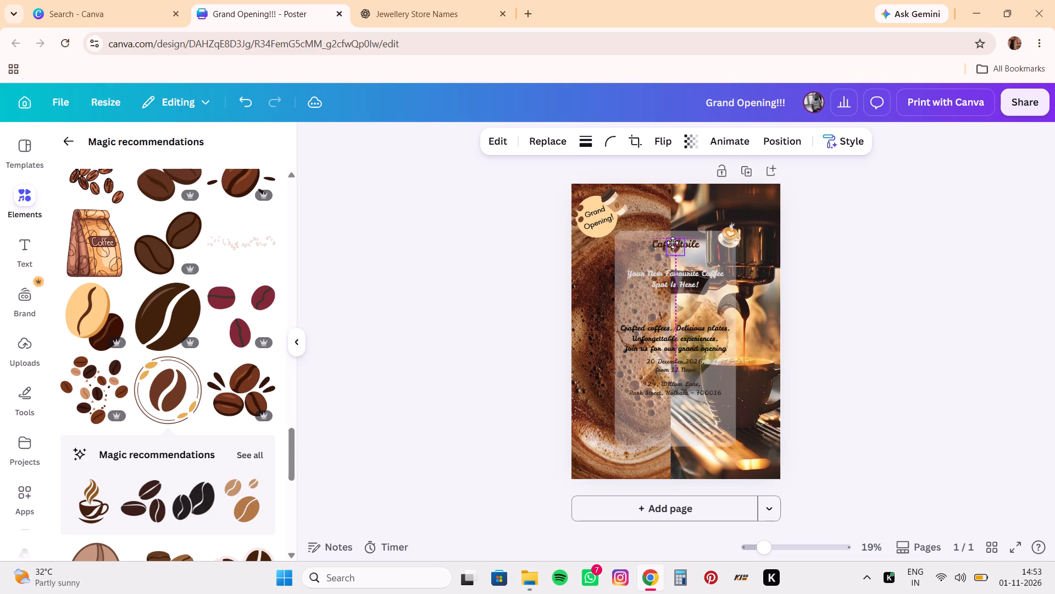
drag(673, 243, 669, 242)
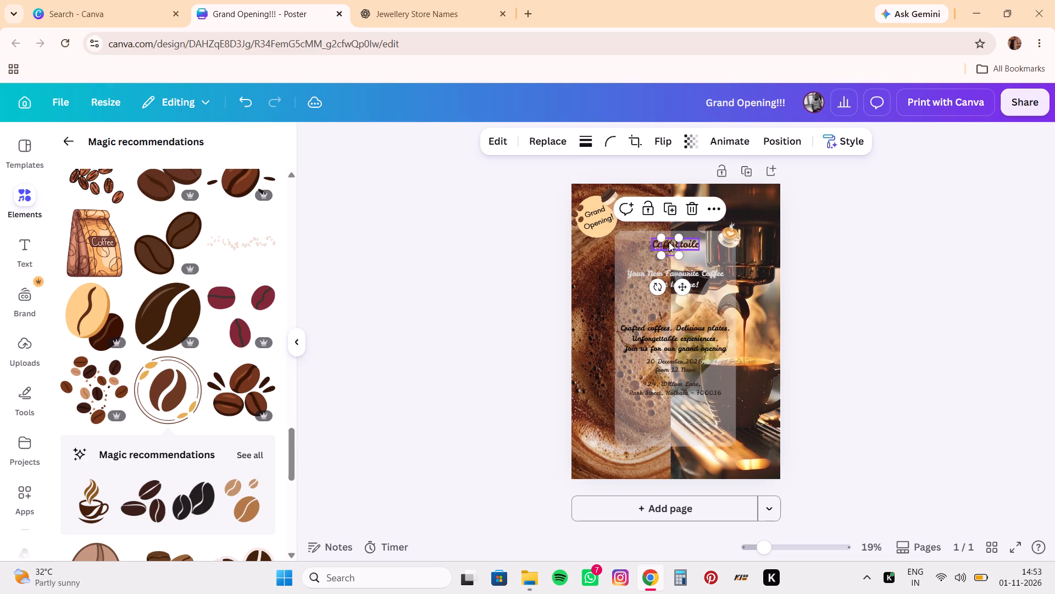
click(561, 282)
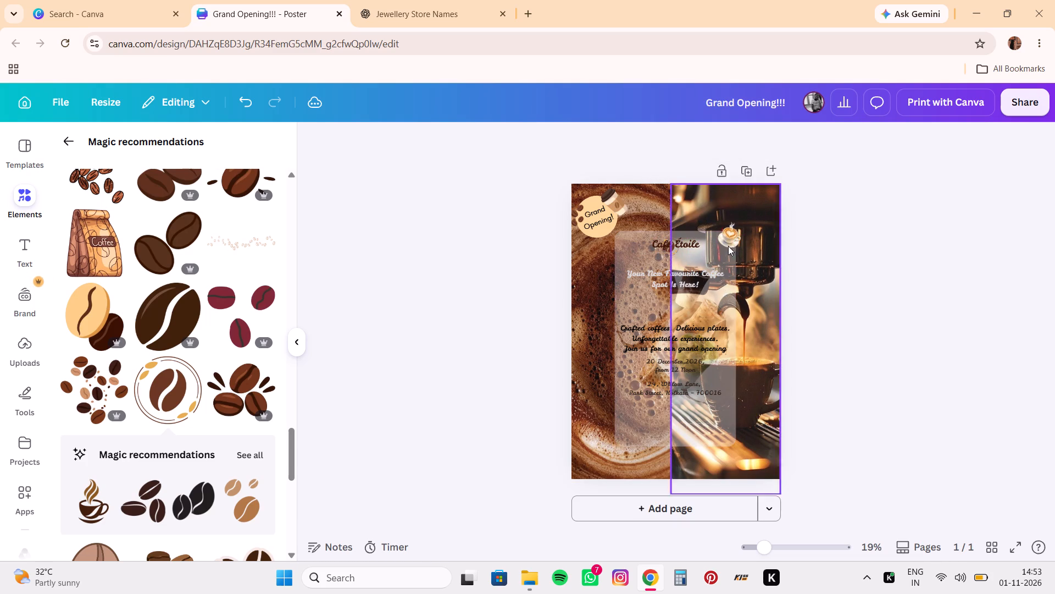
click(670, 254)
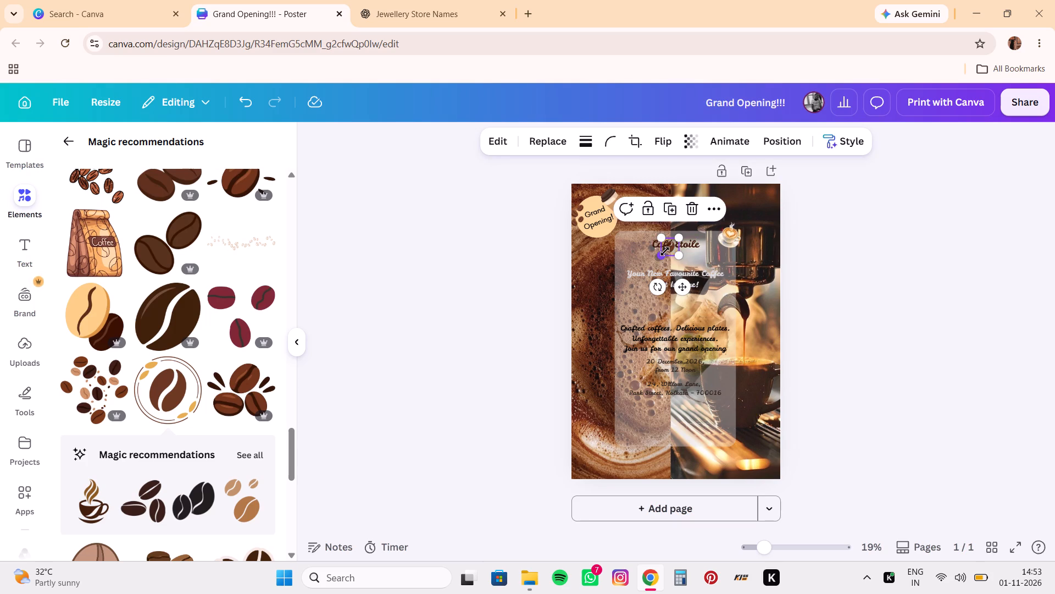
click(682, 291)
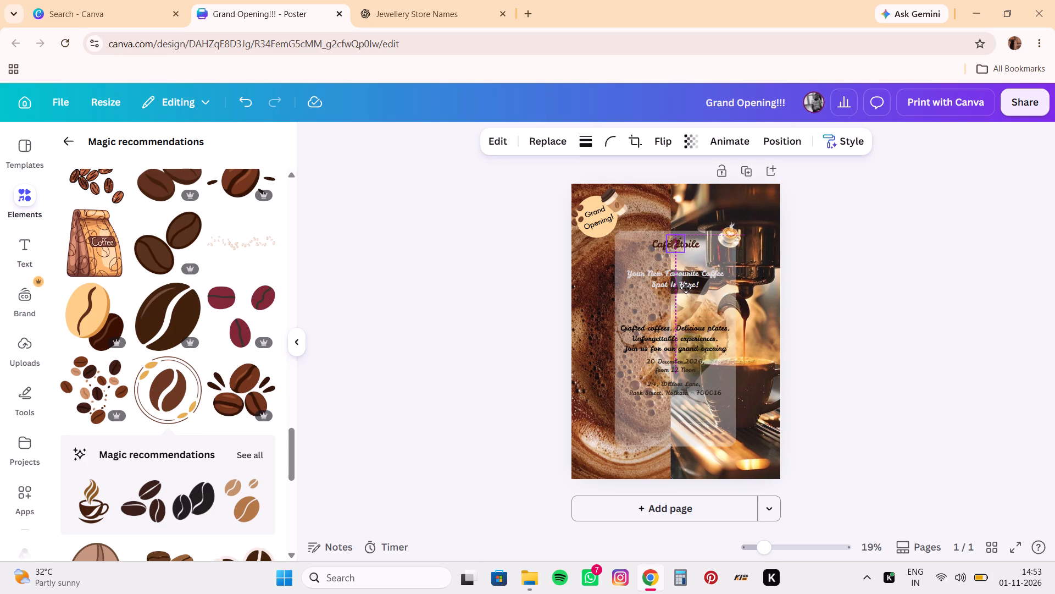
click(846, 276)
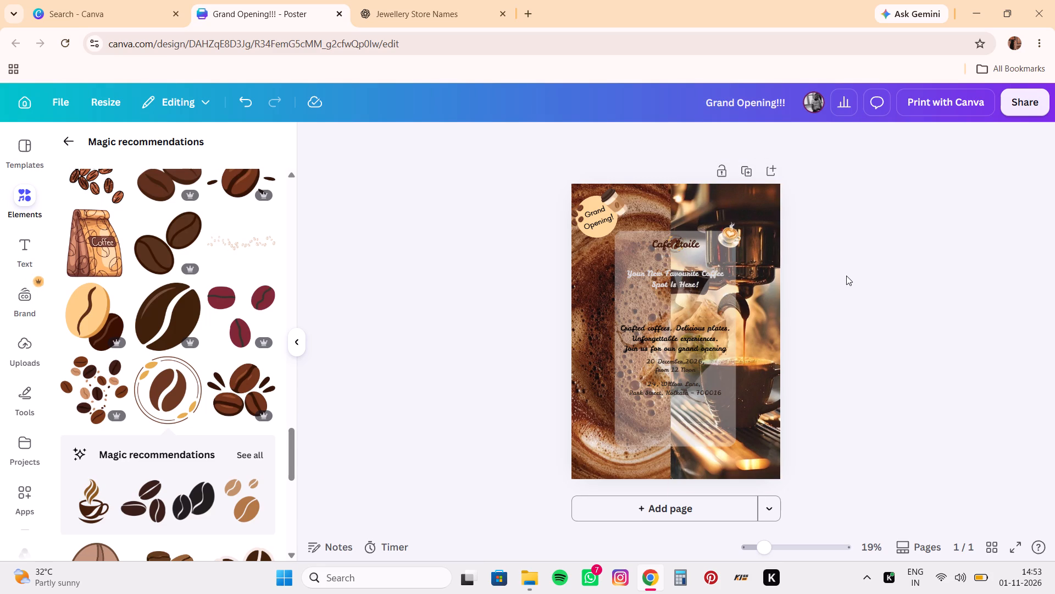
Move the coffee bean icon off the headline, try spots lower on the translucent panel, and place it at the tagline's left end.
click(678, 249)
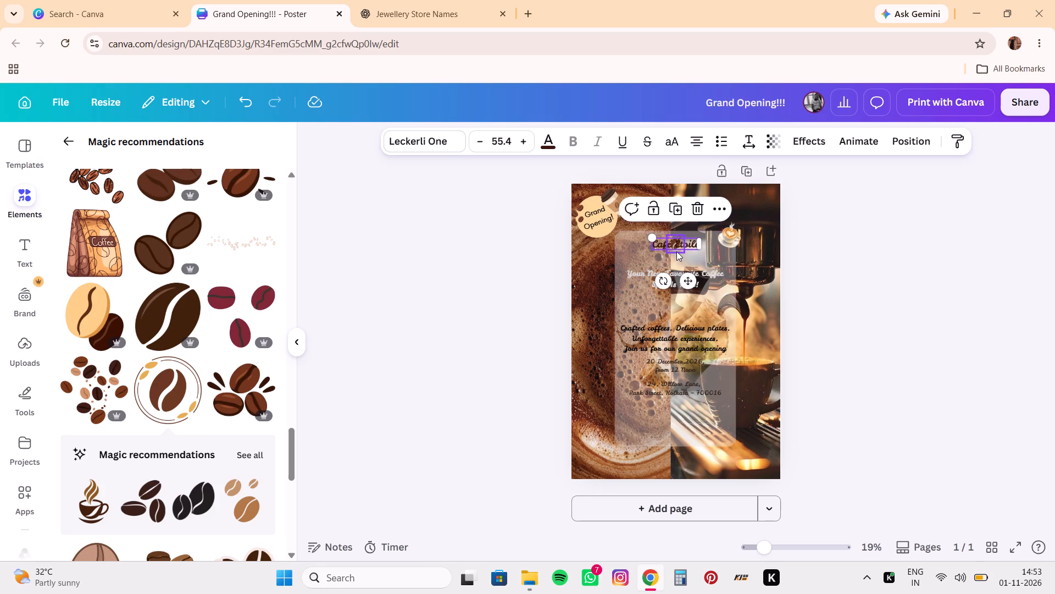
click(676, 251)
drag(676, 251, 658, 318)
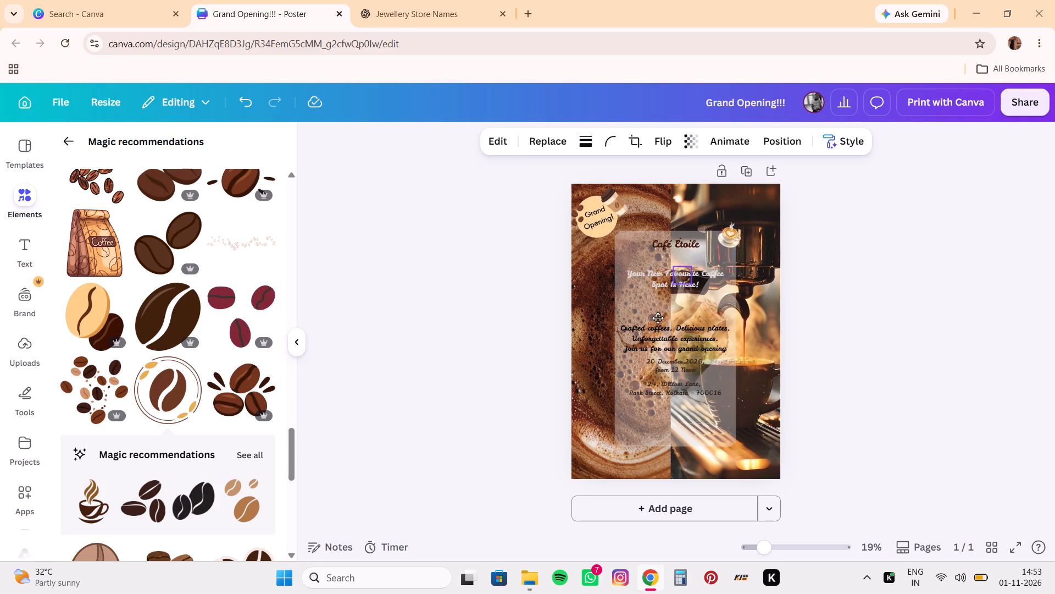
drag(658, 318, 619, 444)
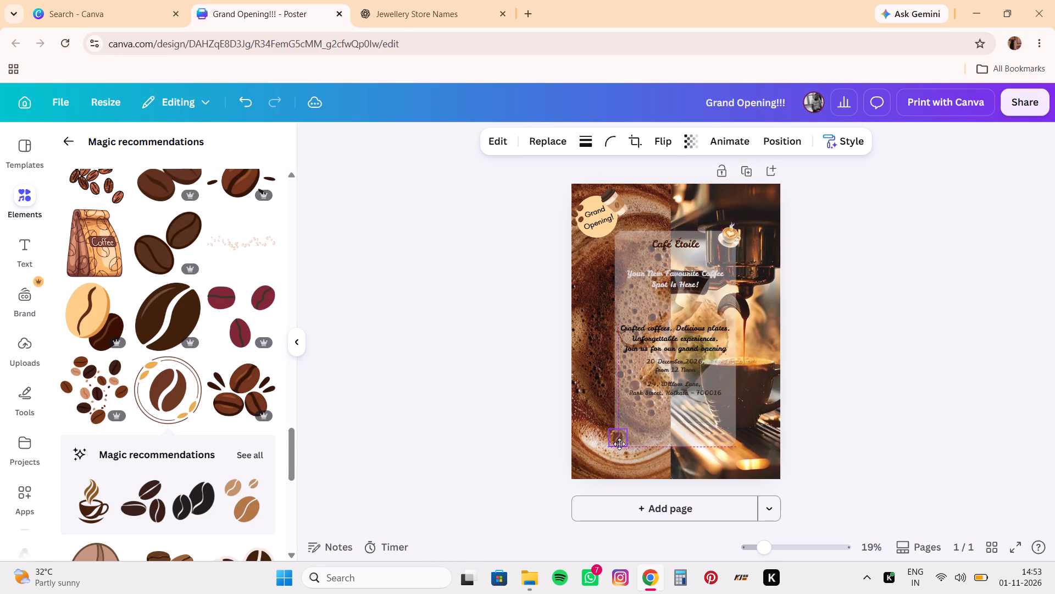
drag(619, 444, 624, 378)
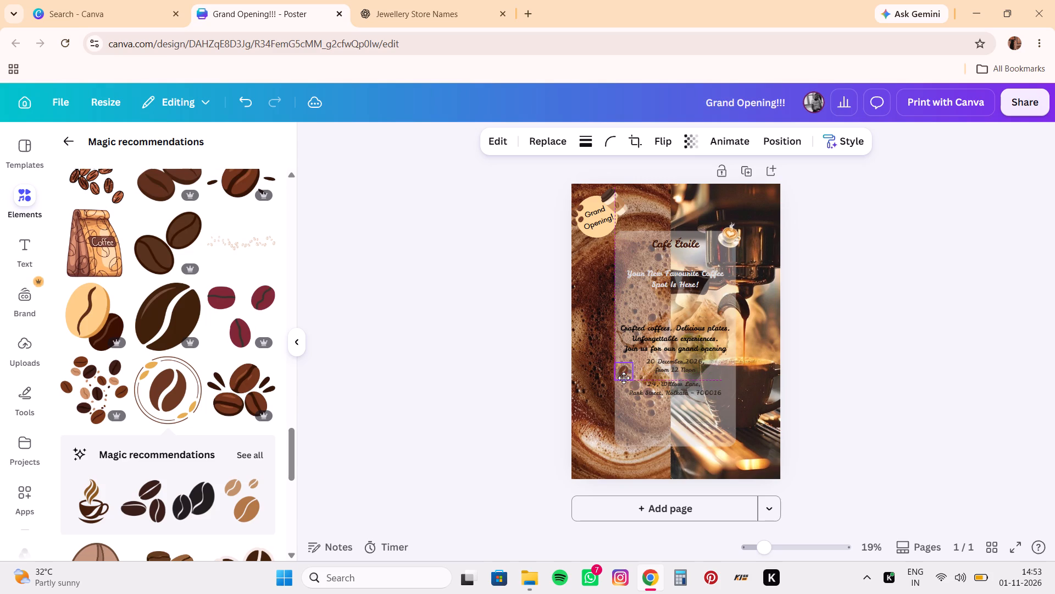
drag(624, 378, 624, 377)
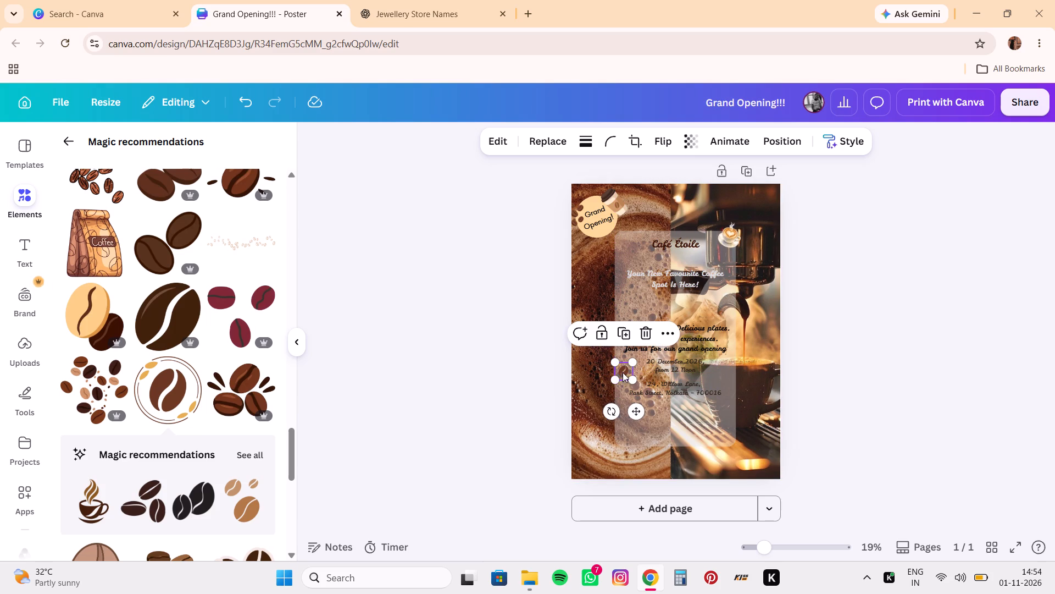
drag(633, 411, 639, 315)
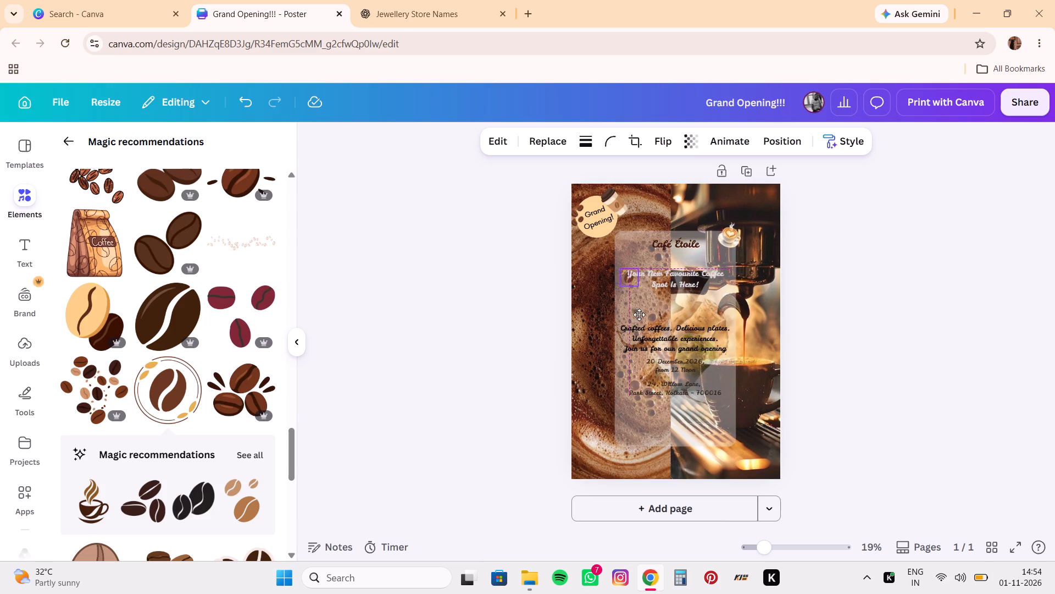
drag(639, 315, 631, 316)
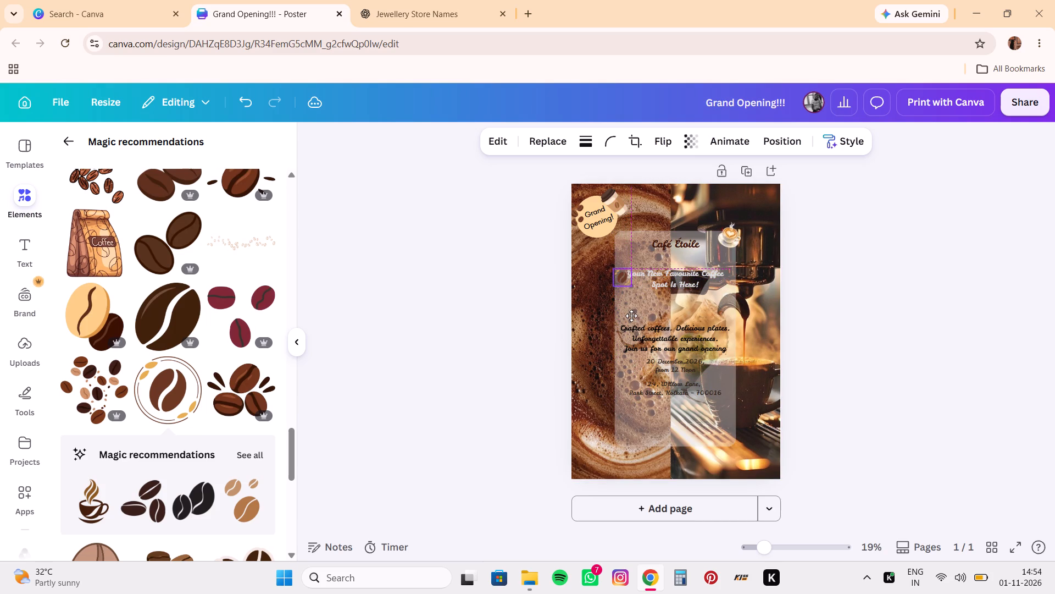
drag(631, 316, 635, 317)
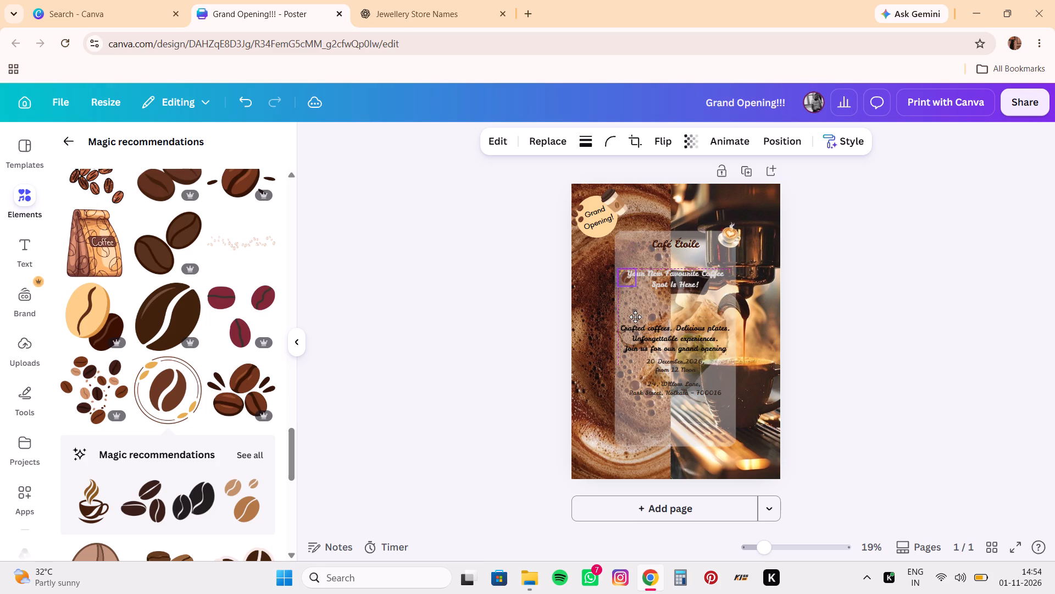
click(467, 313)
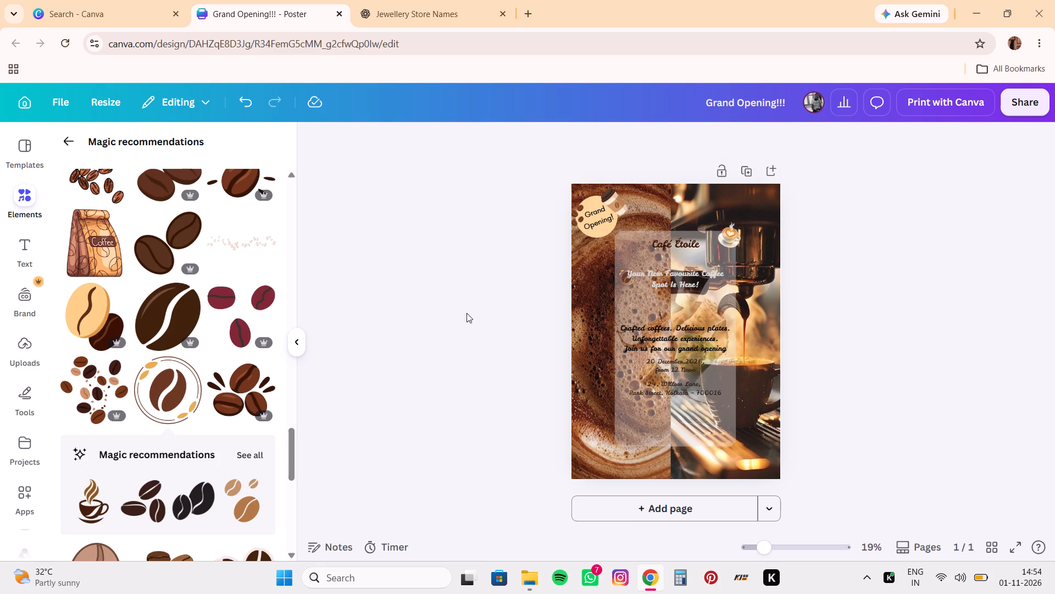
Insert the brown steaming coffee cup graphic with swirling steam from the recommended elements.
scroll(204, 402, down, 3)
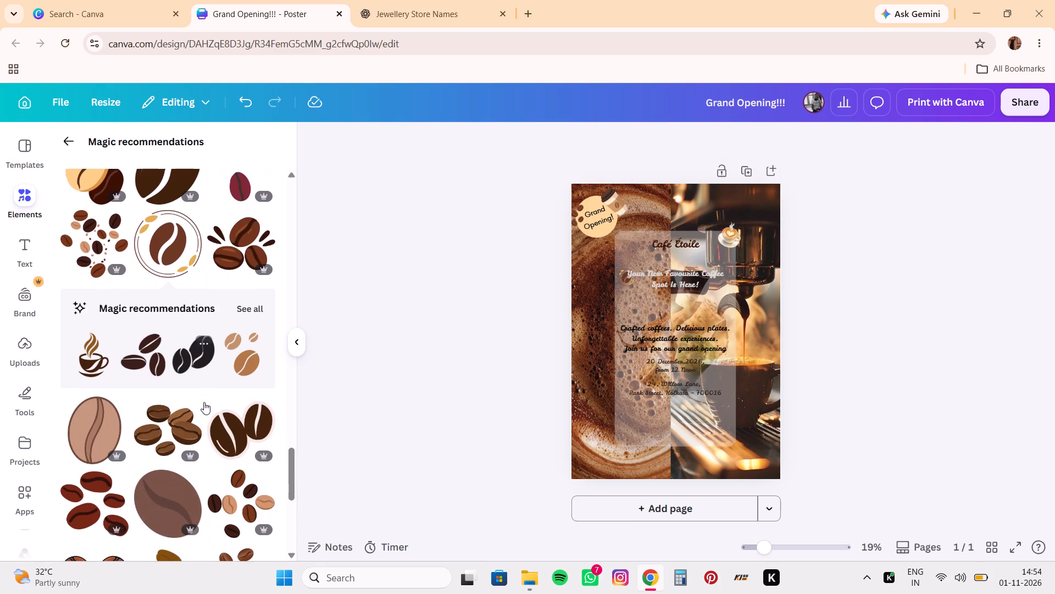
scroll(204, 402, down, 5)
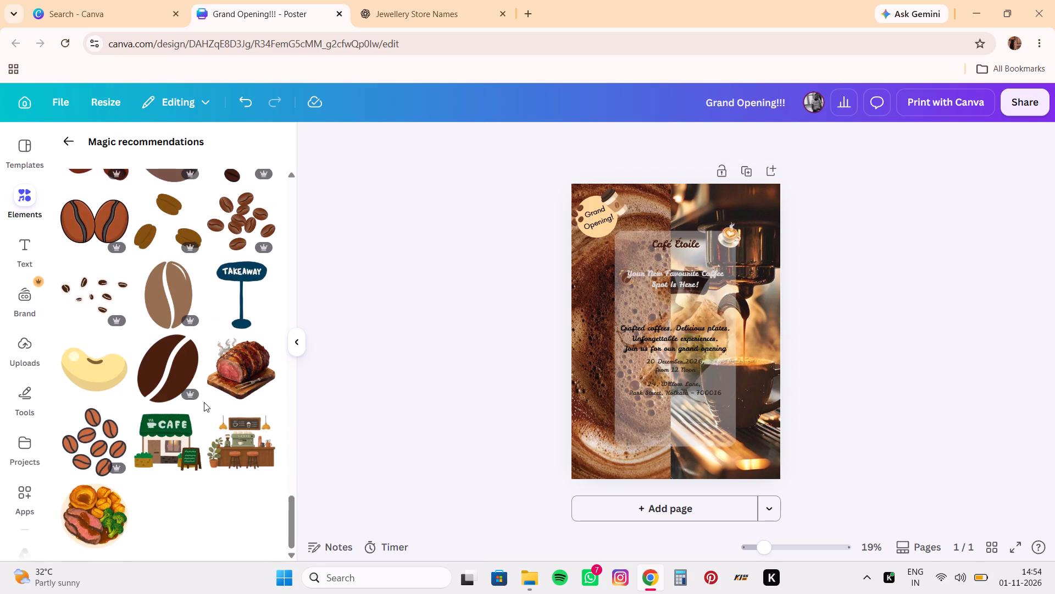
scroll(204, 402, up, 3)
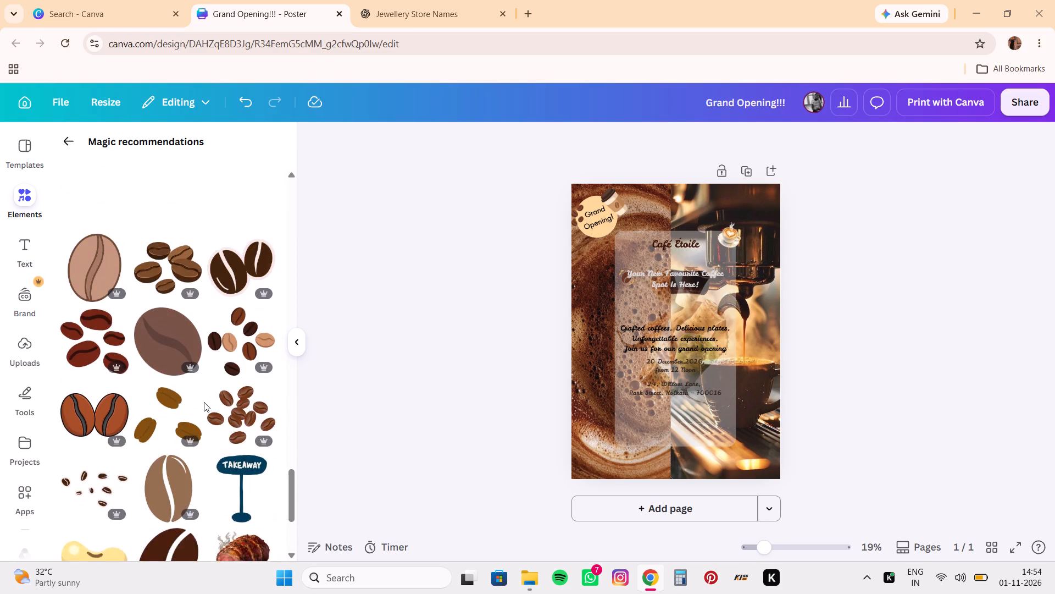
scroll(204, 402, up, 3)
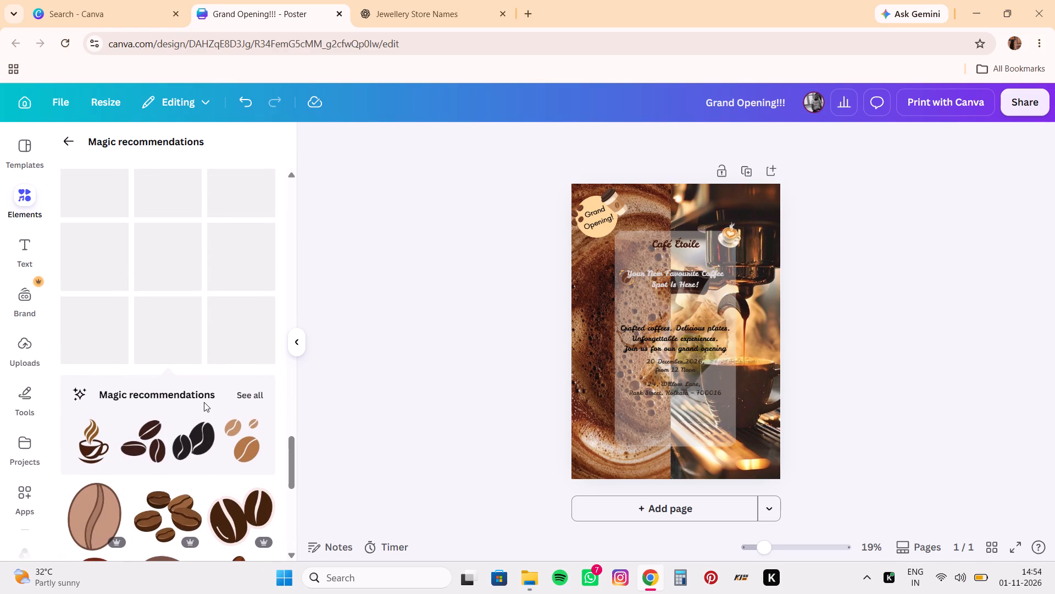
click(86, 450)
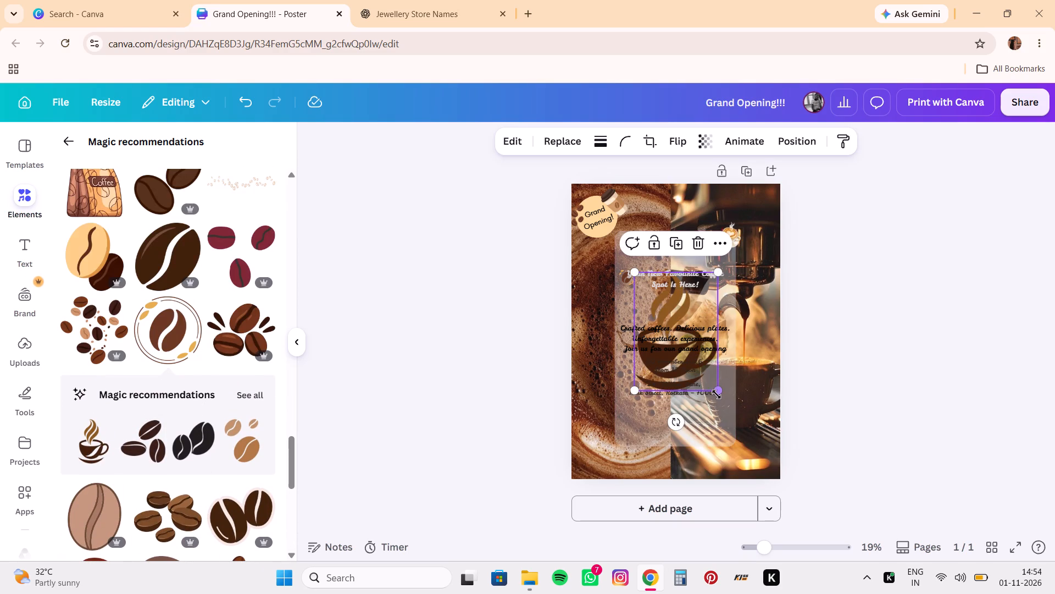
Shrink the steaming cup graphic to about 2.8 wide by 4 high and place it just below the tagline's right end.
drag(717, 392, 632, 302)
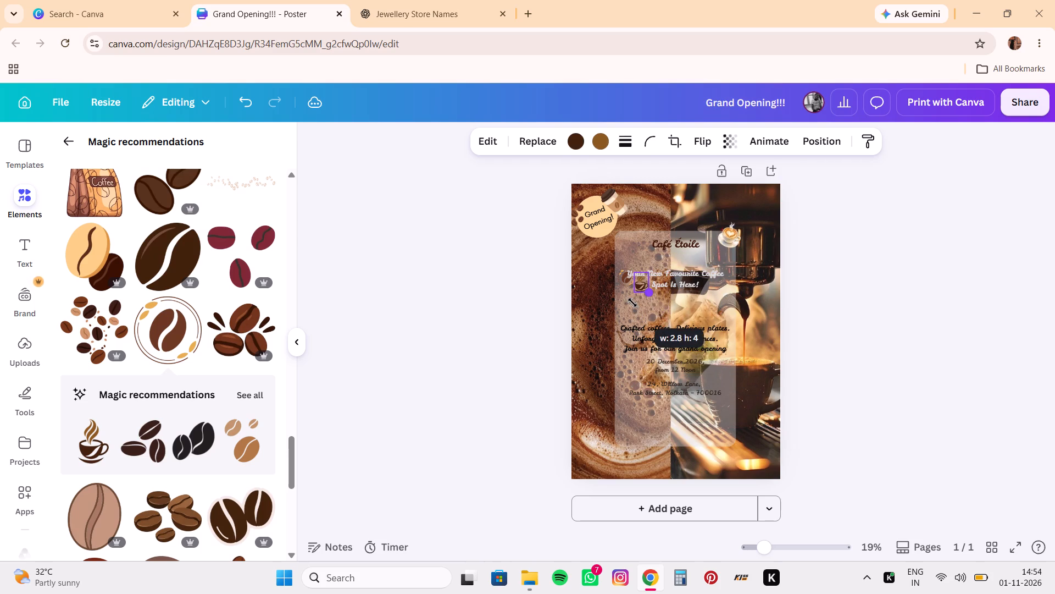
drag(632, 302, 635, 303)
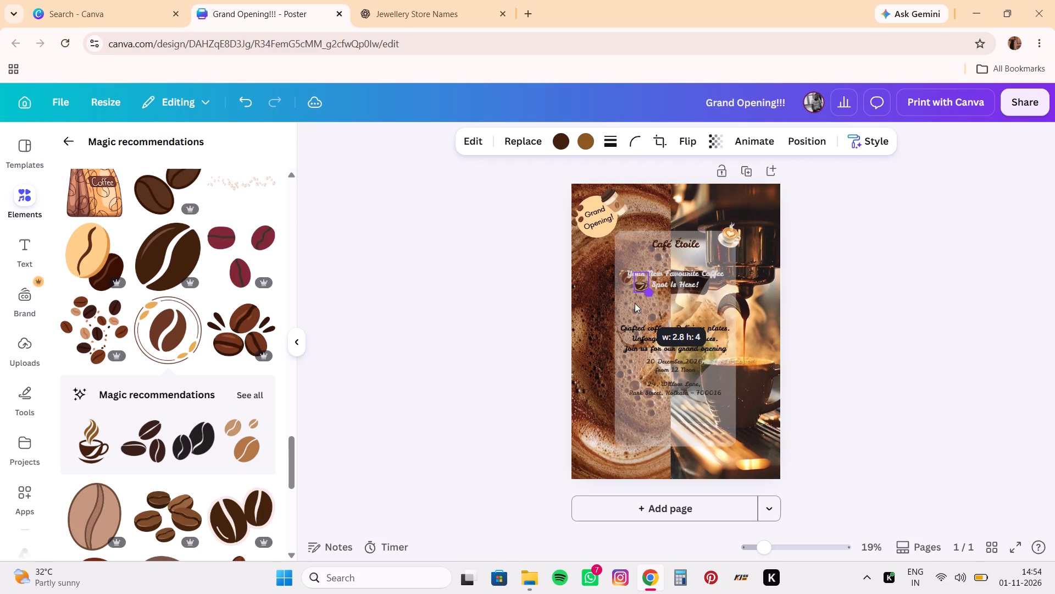
drag(656, 324, 715, 335)
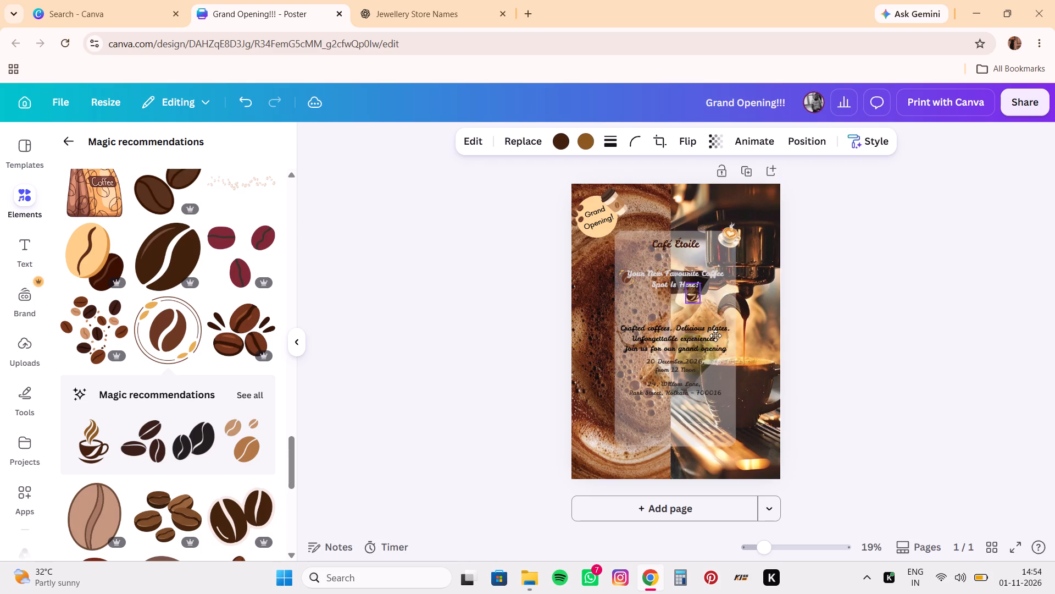
drag(715, 335, 731, 331)
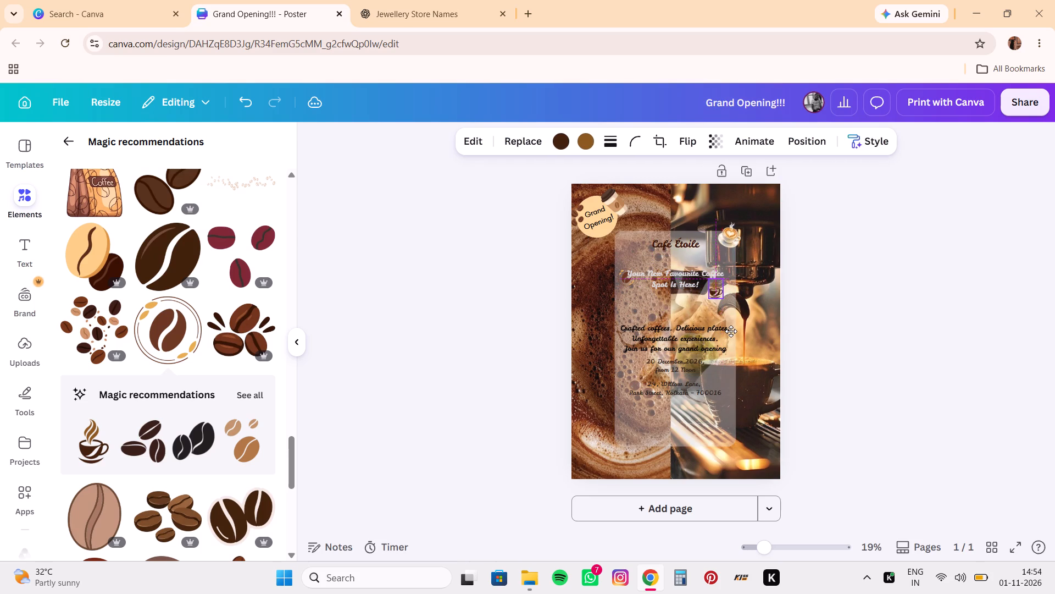
drag(731, 331, 731, 339)
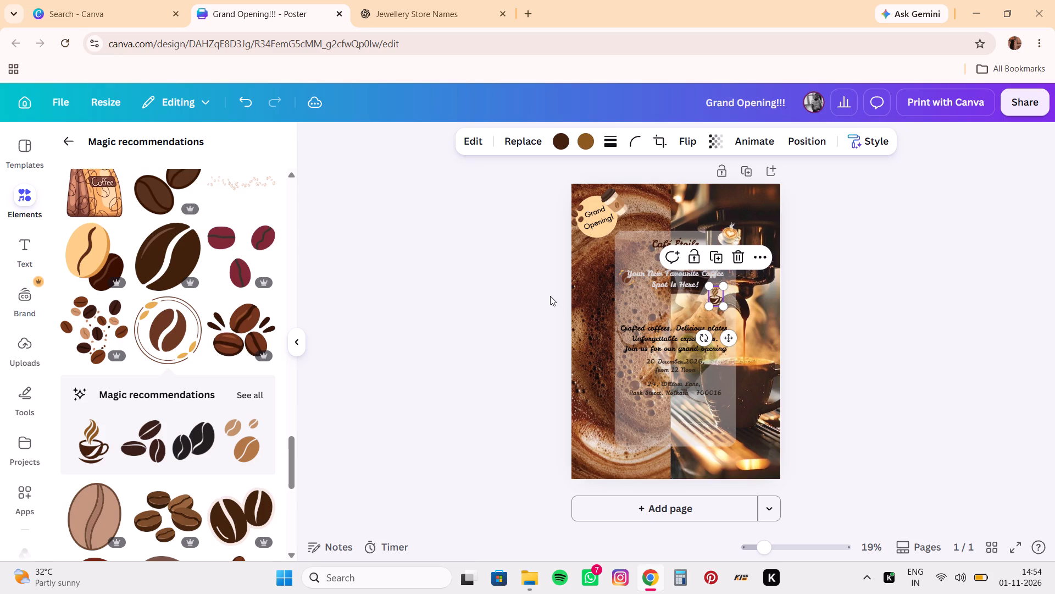
click(550, 296)
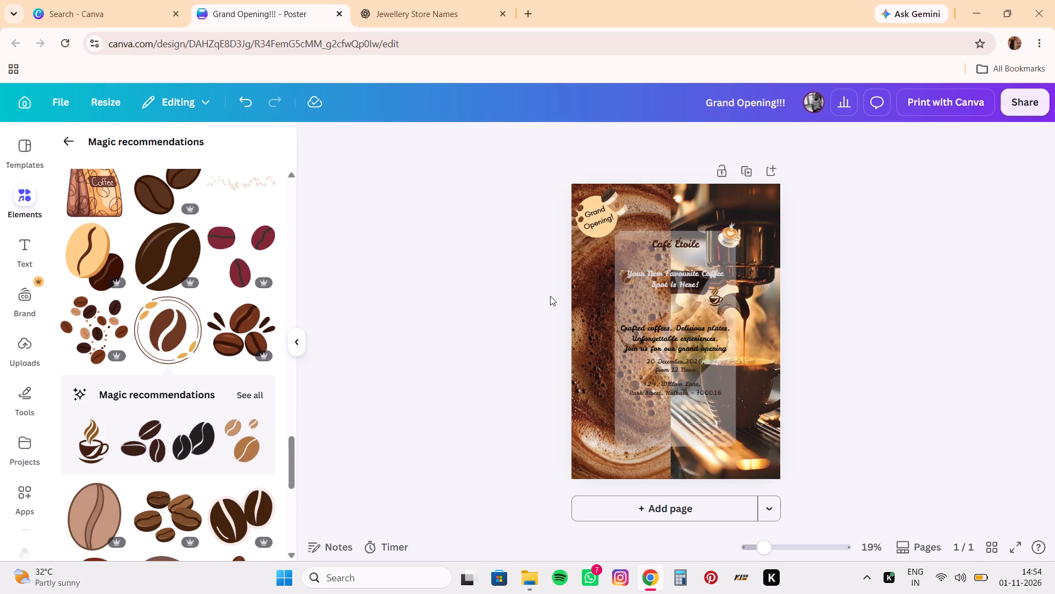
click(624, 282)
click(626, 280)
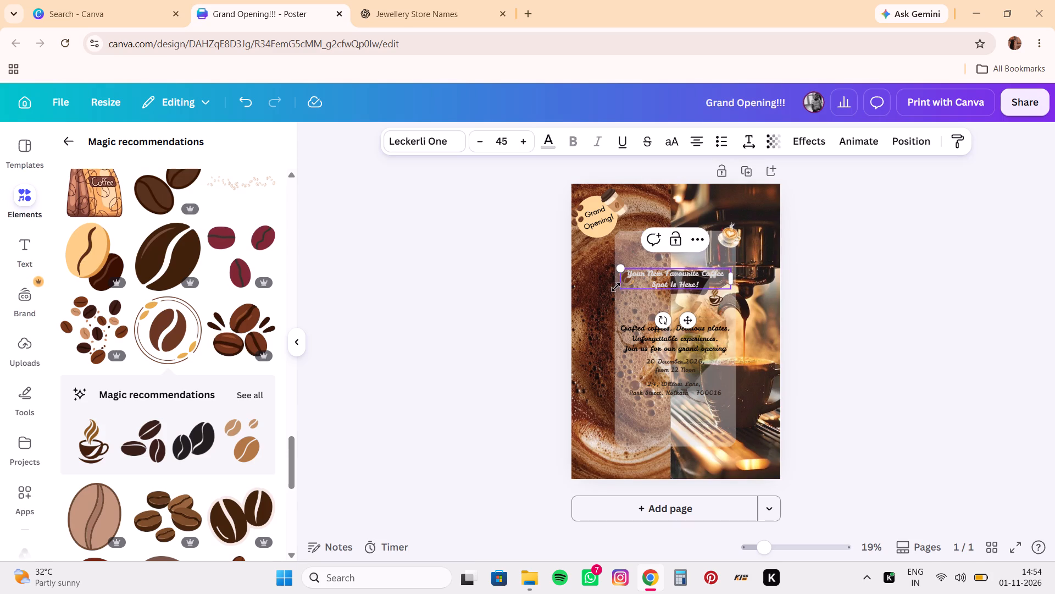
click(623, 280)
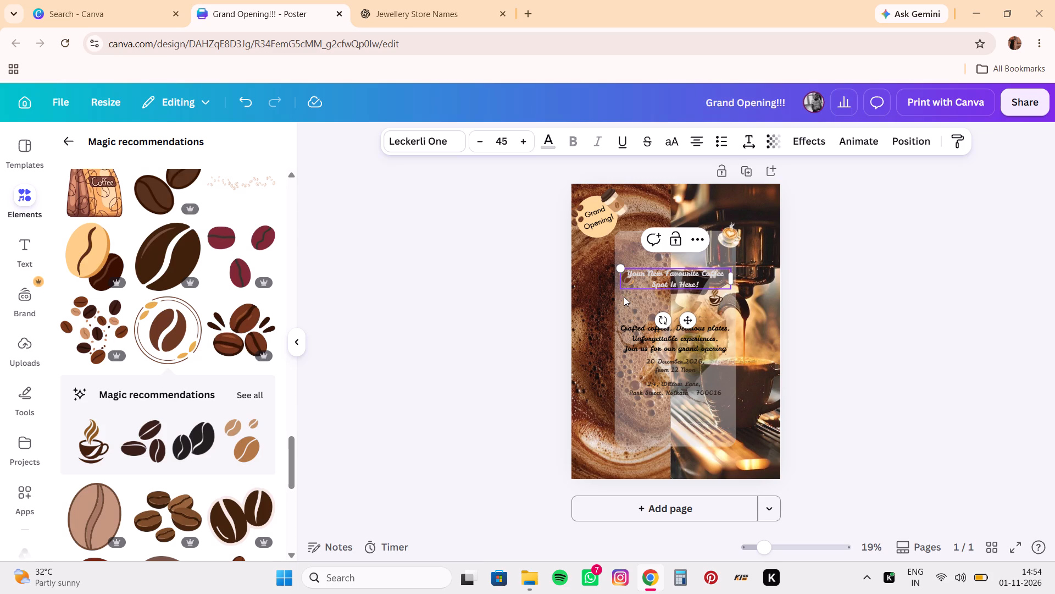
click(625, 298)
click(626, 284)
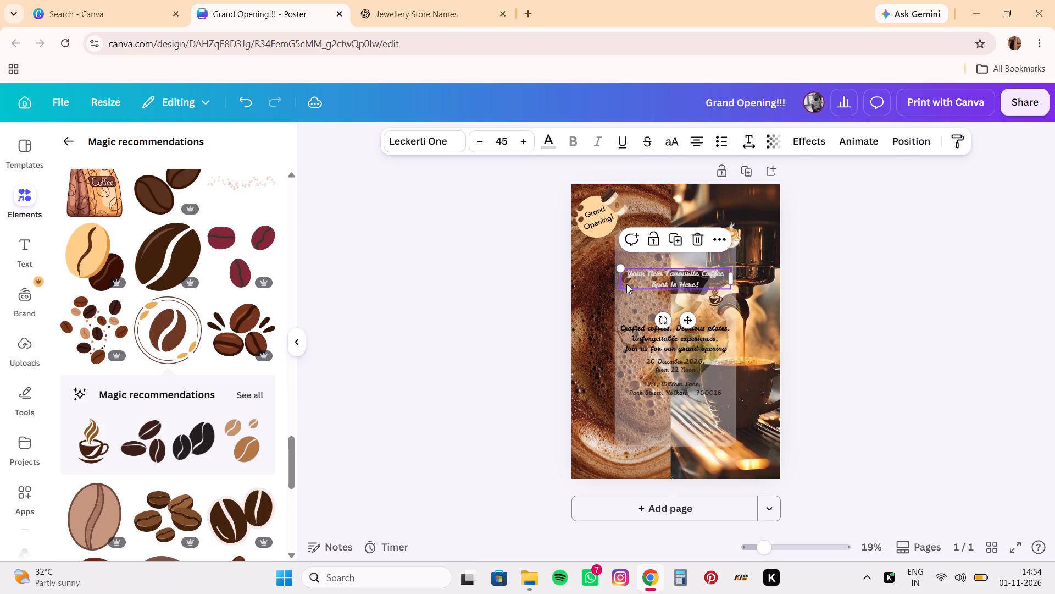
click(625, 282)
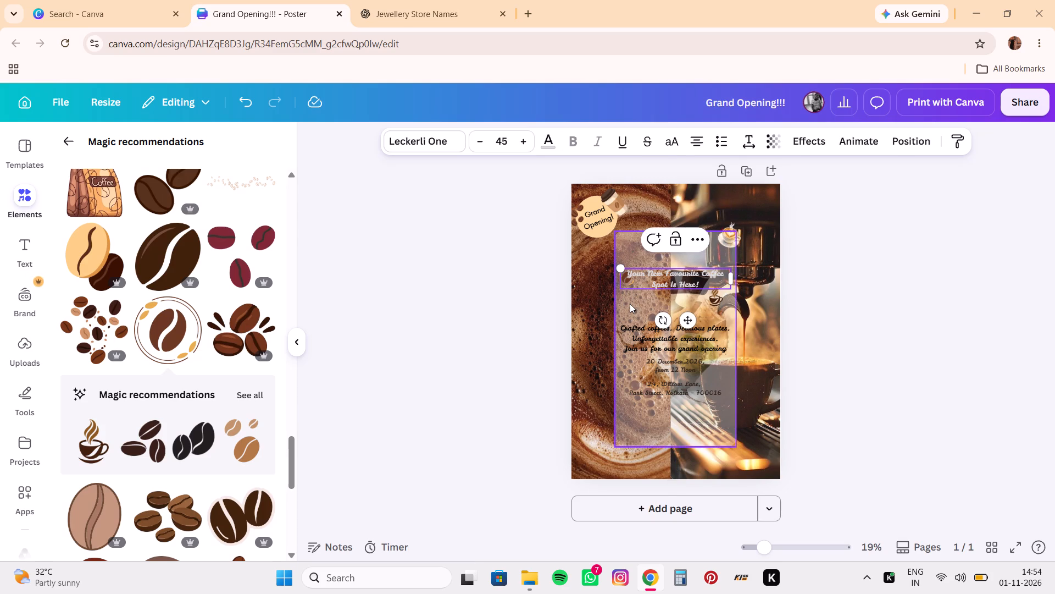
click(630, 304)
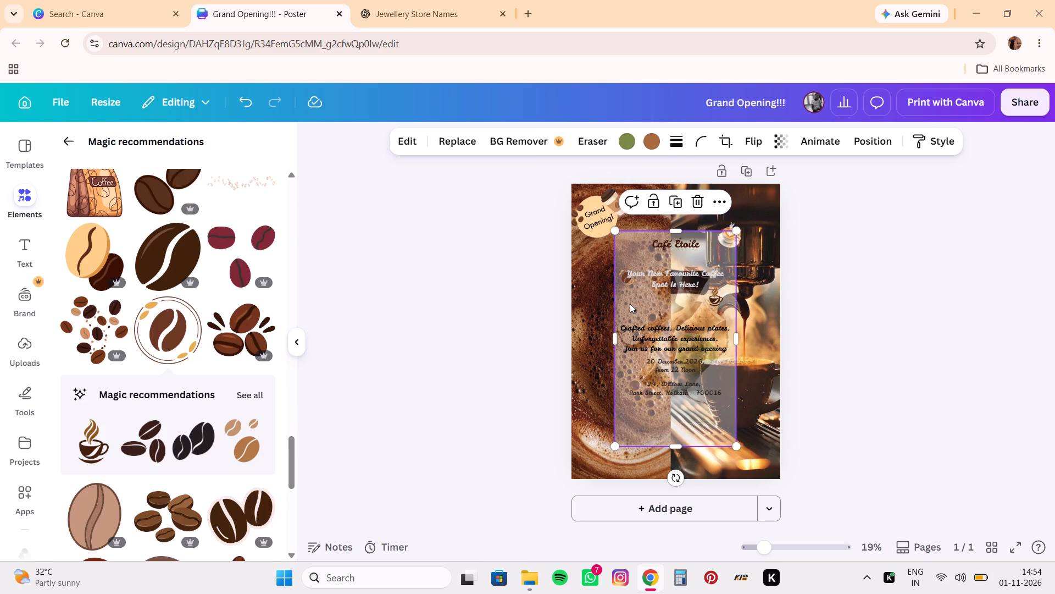
Move the steaming cup graphic down from the tagline to the right end of the address text on the translucent panel.
drag(717, 299, 715, 379)
drag(702, 415, 695, 412)
click(507, 381)
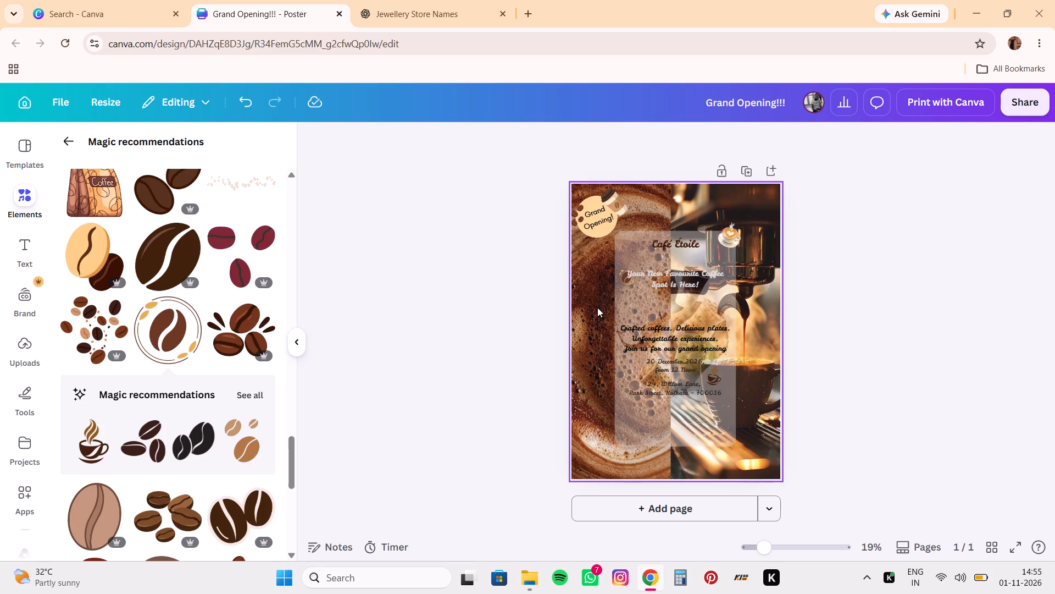
Shift the tagline up to free the small coffee bean icon at its left end, pull the icon out and delete it.
click(624, 283)
drag(659, 274, 657, 263)
drag(626, 282, 621, 300)
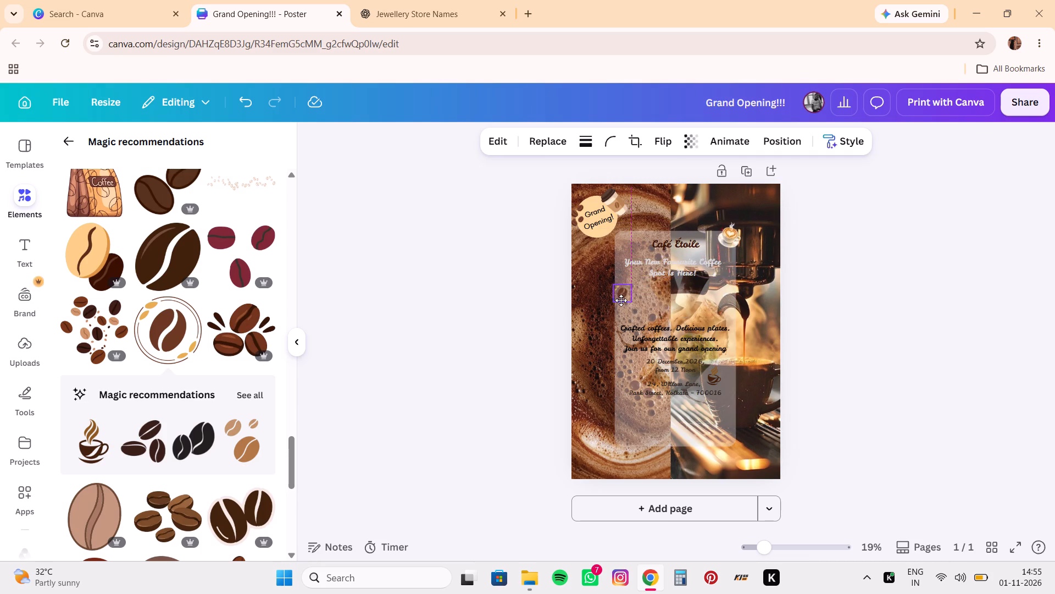
drag(621, 300, 585, 345)
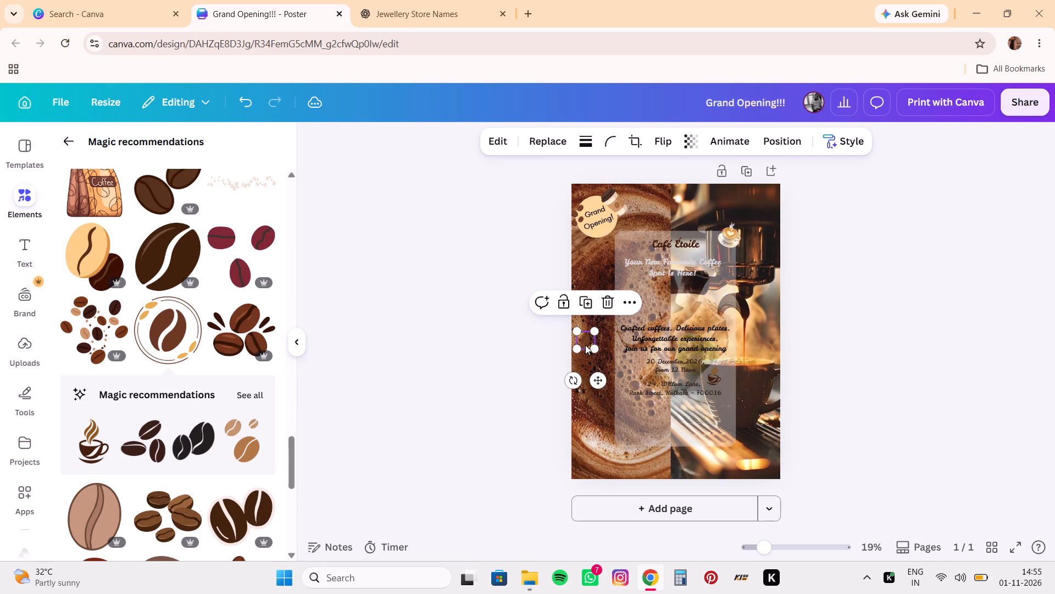
click(612, 306)
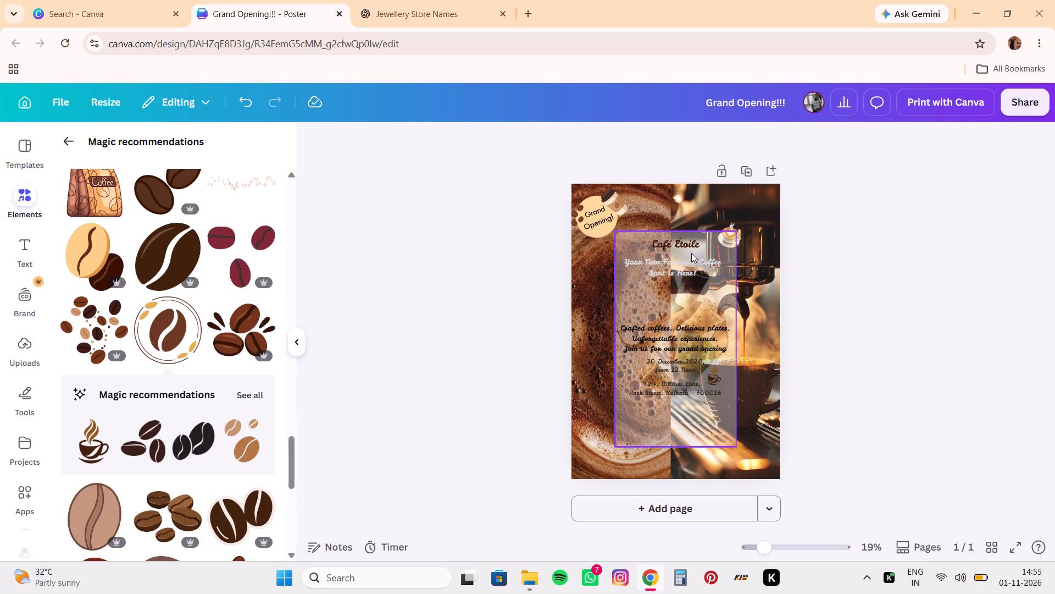
Move the tagline back down midway between the "Café Étoile" headline and the description, with equal gaps of 5.3.
drag(682, 271, 681, 293)
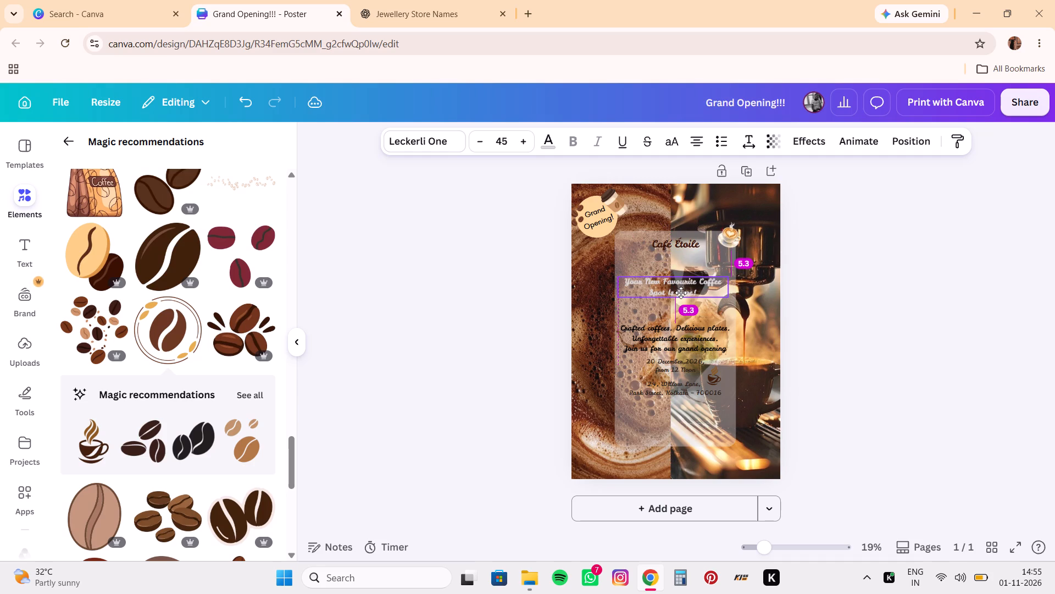
drag(681, 293, 681, 293)
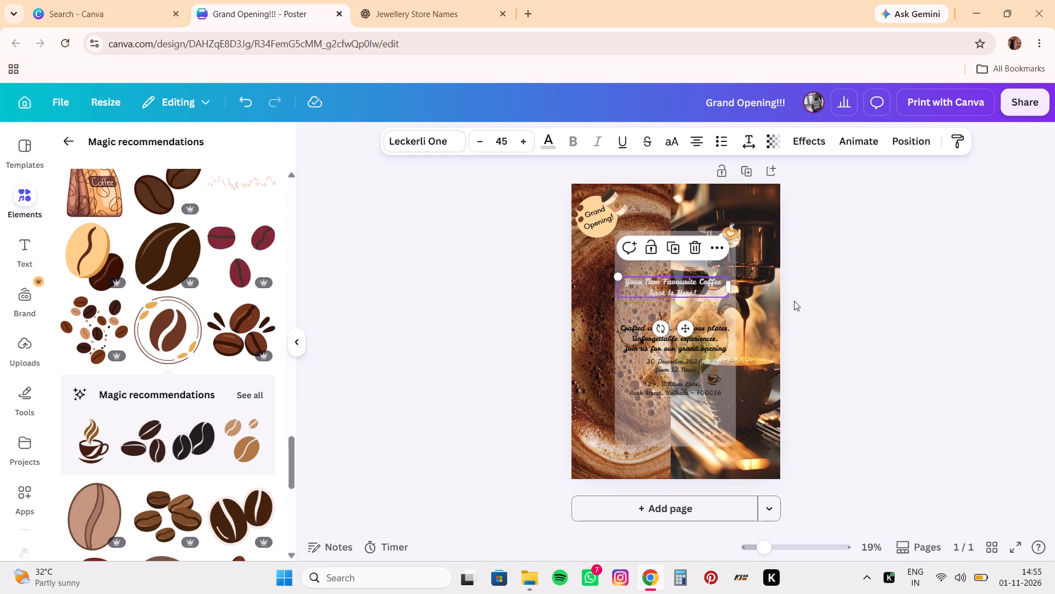
click(794, 301)
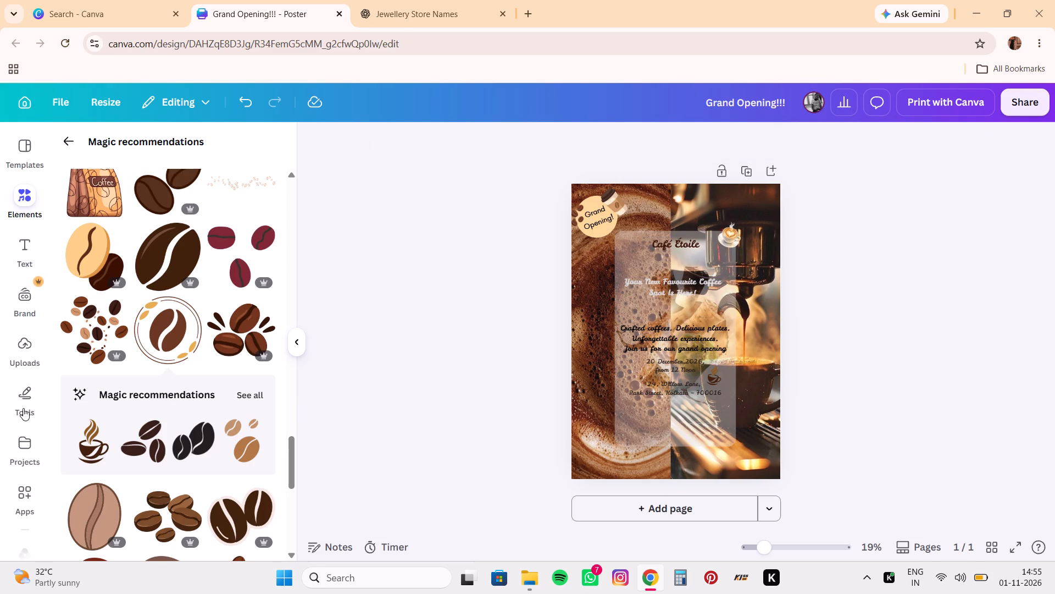
Insert the illustrated paper bag graphic labelled "Coffee" from the recommended elements.
scroll(116, 340, up, 4)
scroll(116, 340, down, 3)
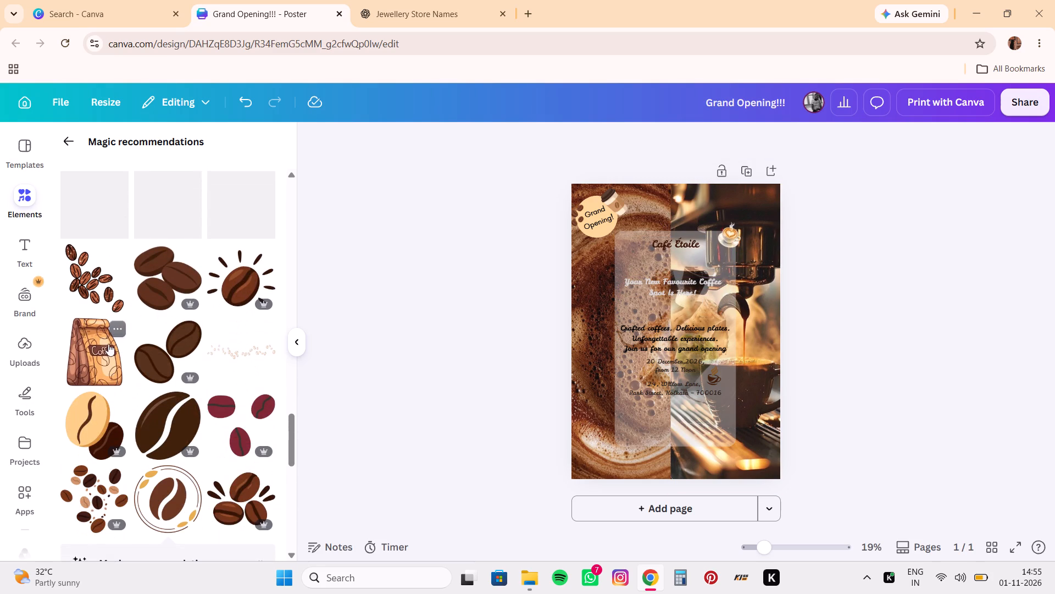
click(102, 350)
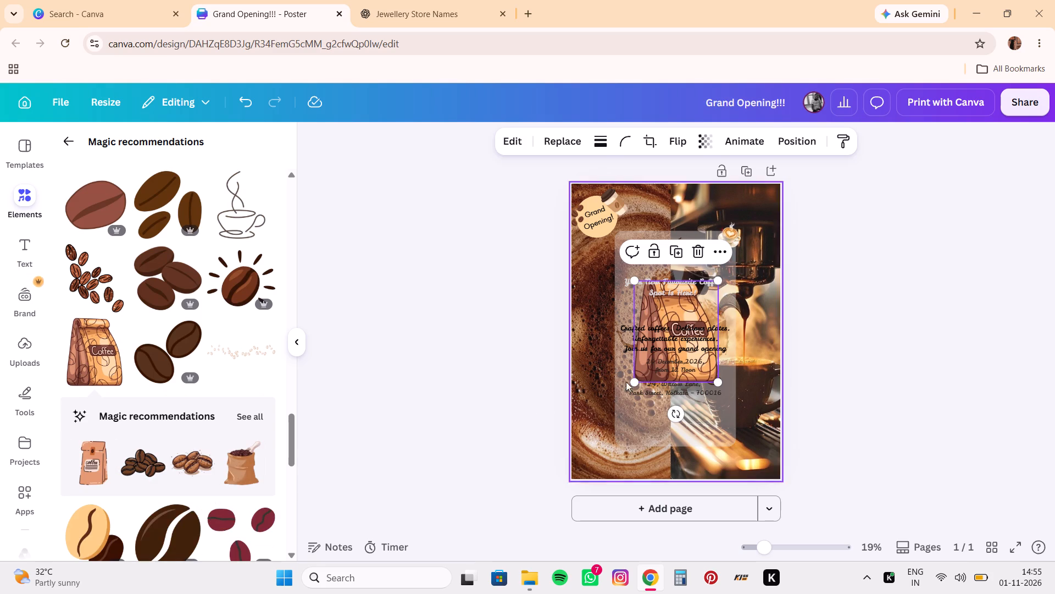
Shrink the coffee bag graphic to about 3.8 wide by 4.7 high and place it at the translucent panel's lower-left corner.
drag(717, 382, 717, 395)
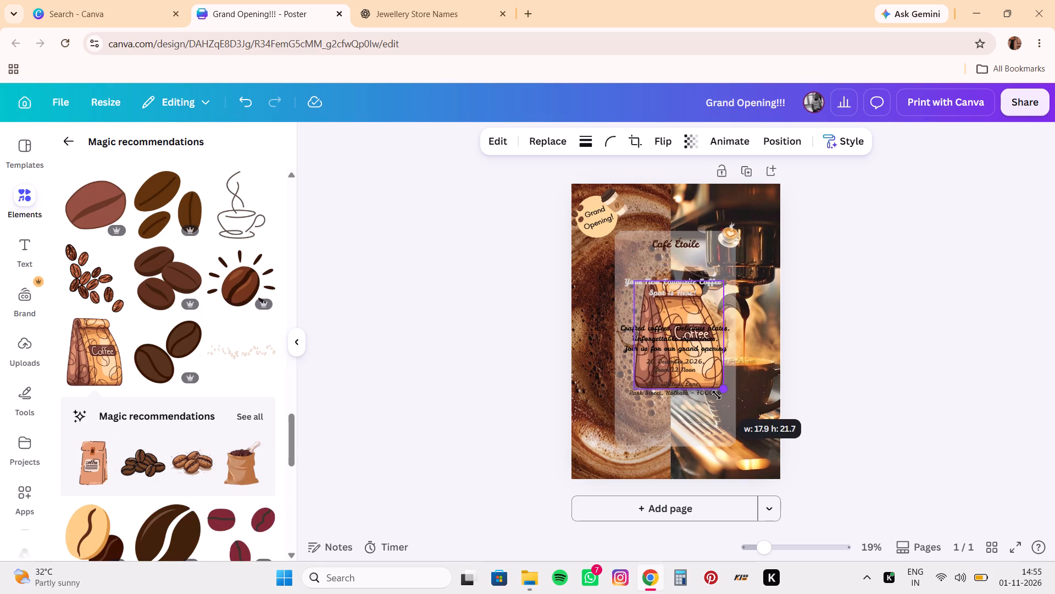
drag(717, 395, 606, 359)
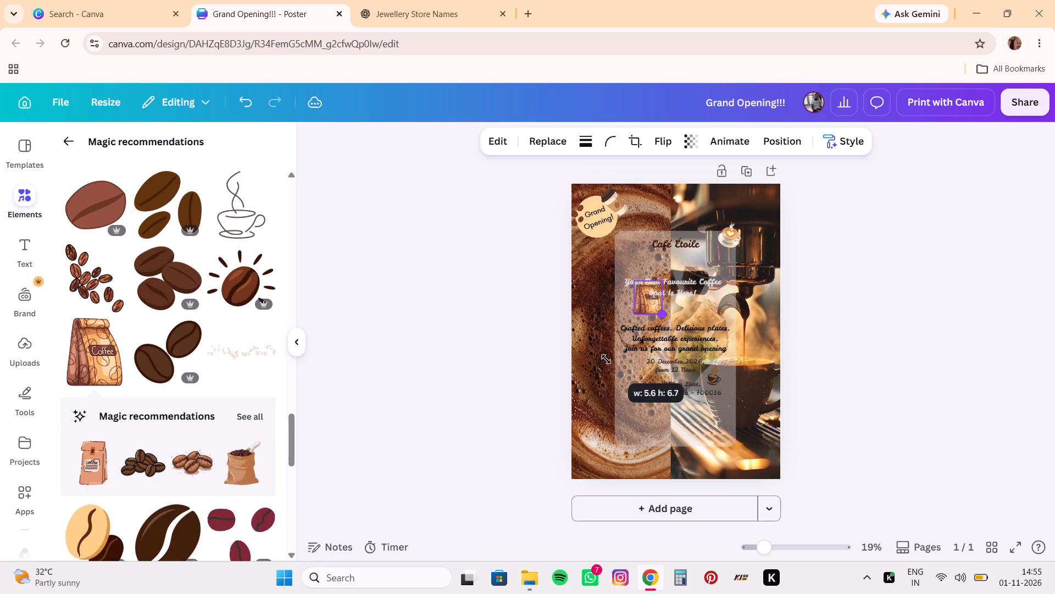
drag(647, 301, 627, 450)
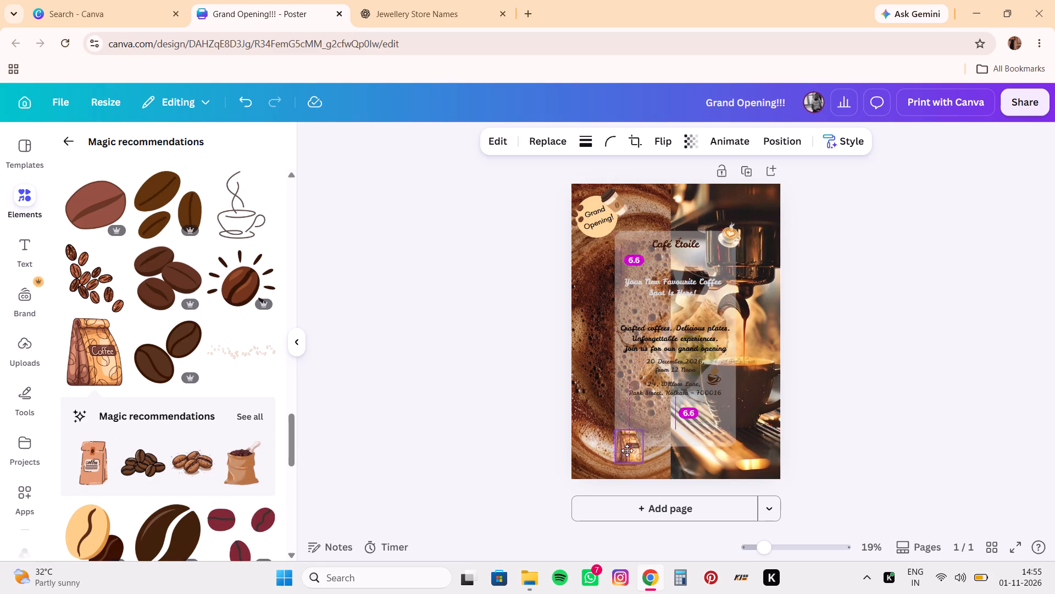
drag(627, 450, 622, 444)
drag(639, 456, 636, 455)
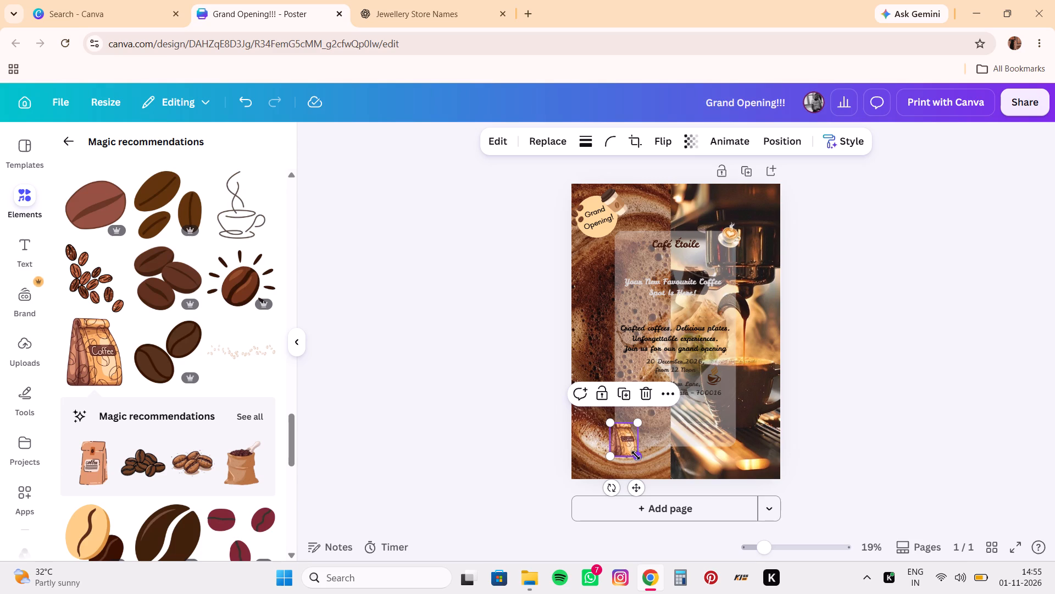
drag(636, 455, 622, 446)
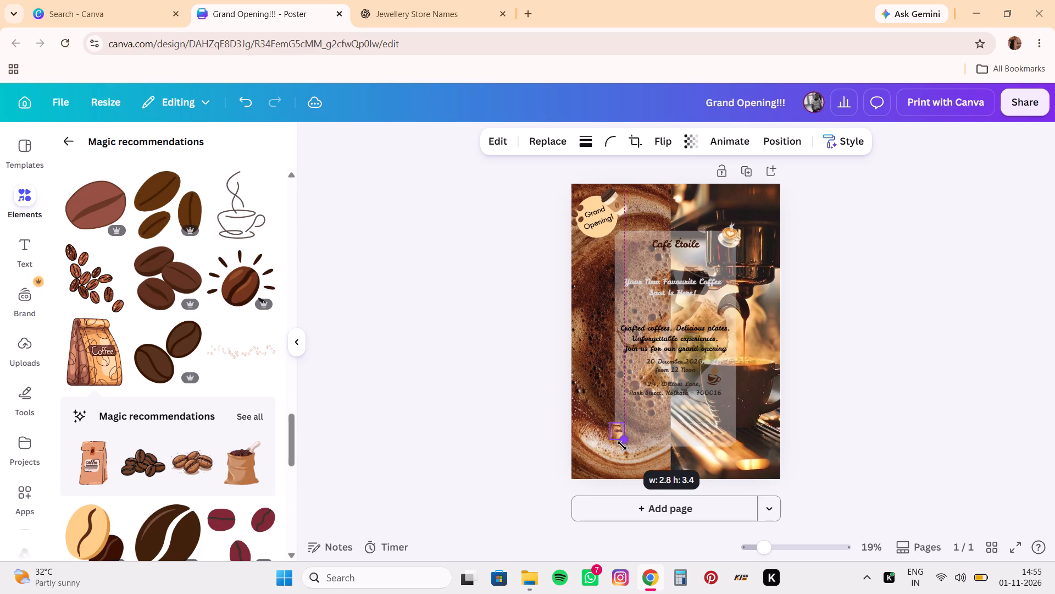
drag(622, 446, 623, 444)
click(718, 436)
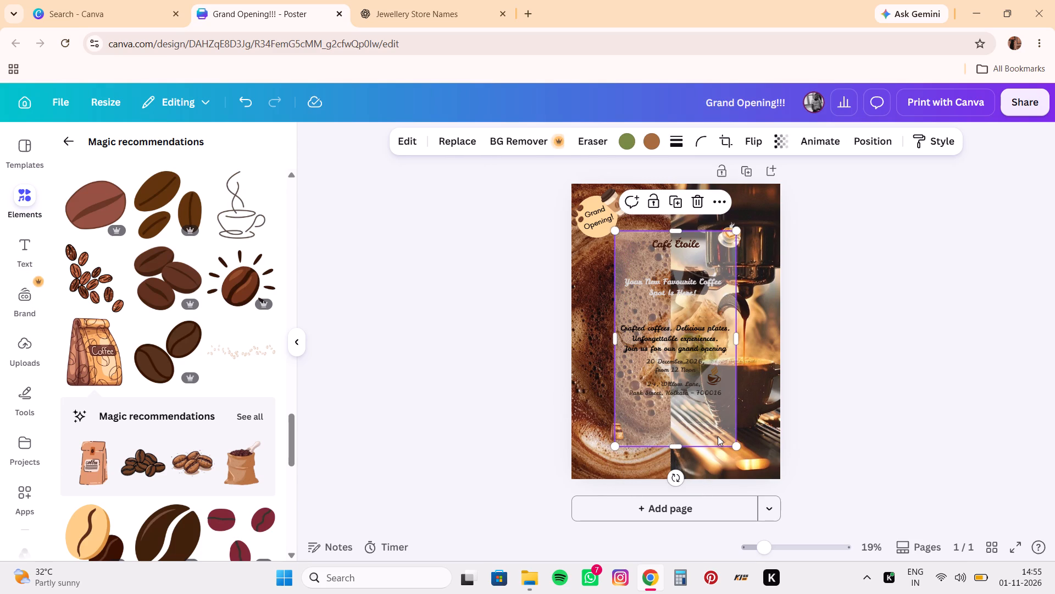
click(622, 434)
drag(622, 434, 630, 438)
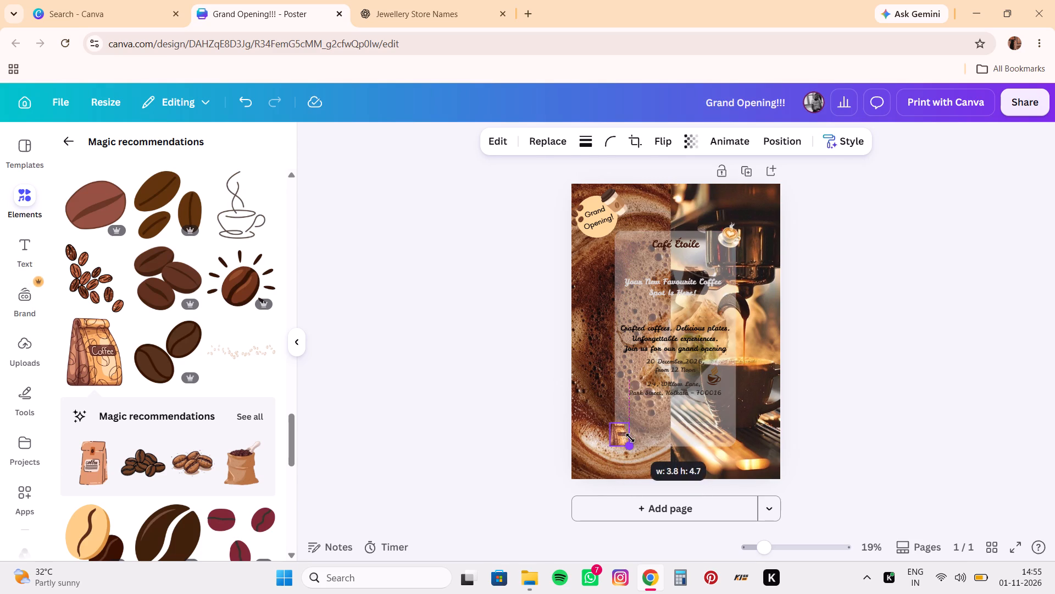
drag(630, 438, 630, 439)
click(695, 430)
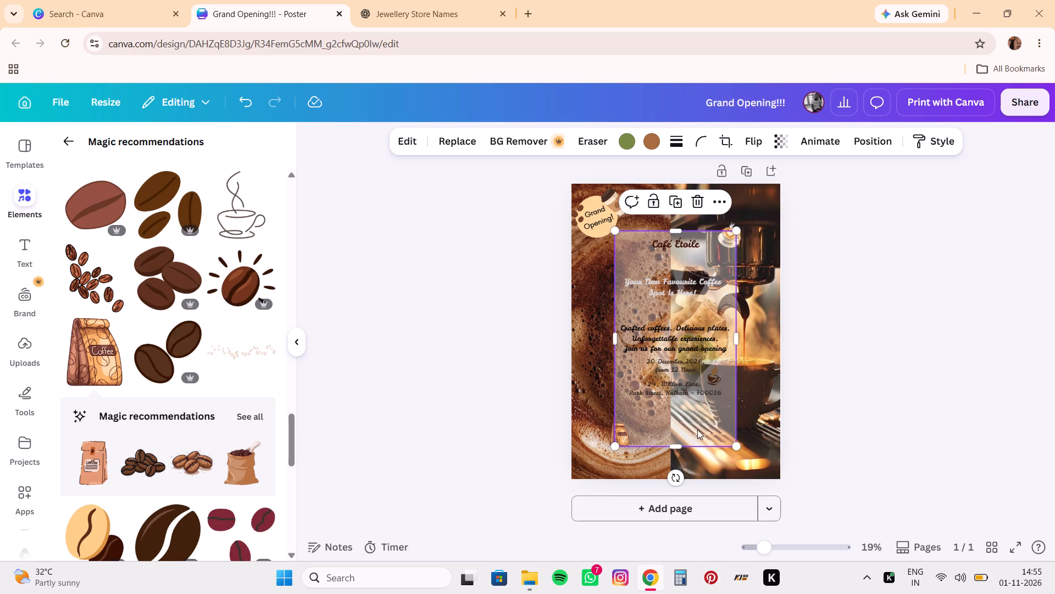
click(876, 428)
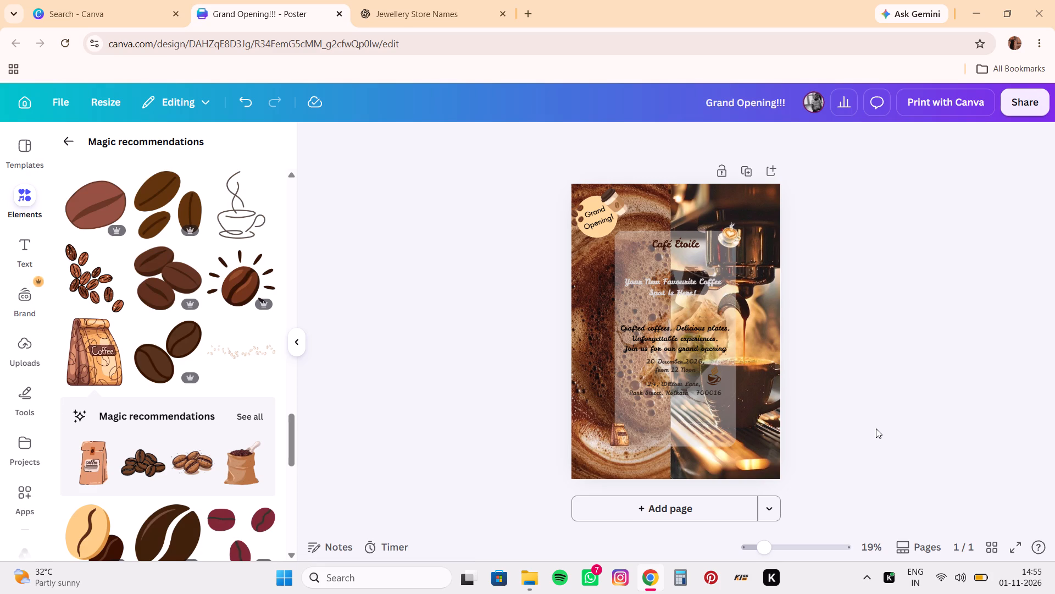
Rotate the "Grand Opening!" badge slightly further counterclockwise, to about -25°.
click(600, 229)
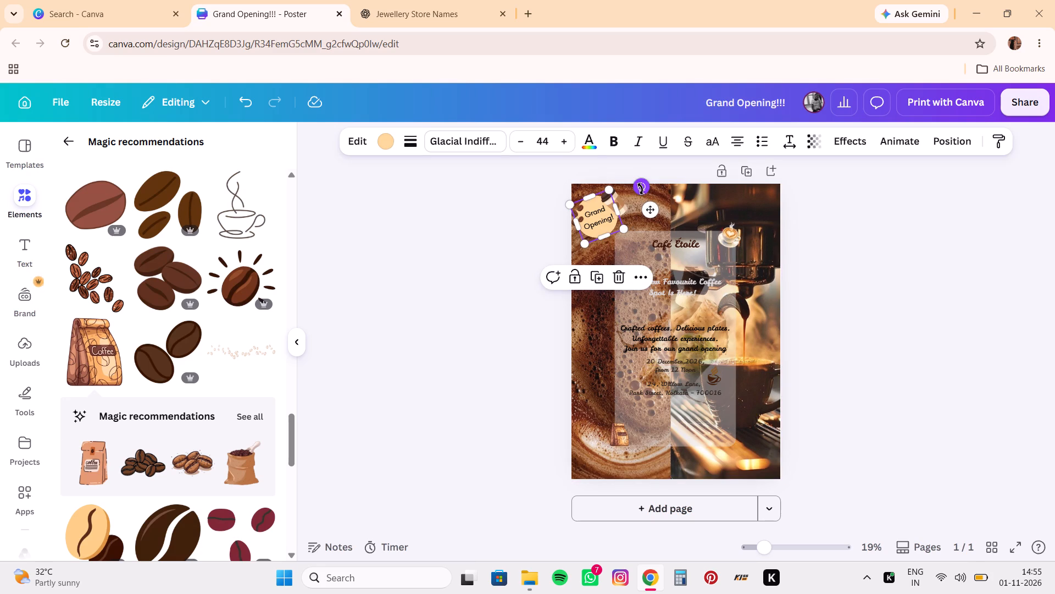
drag(641, 189, 636, 186)
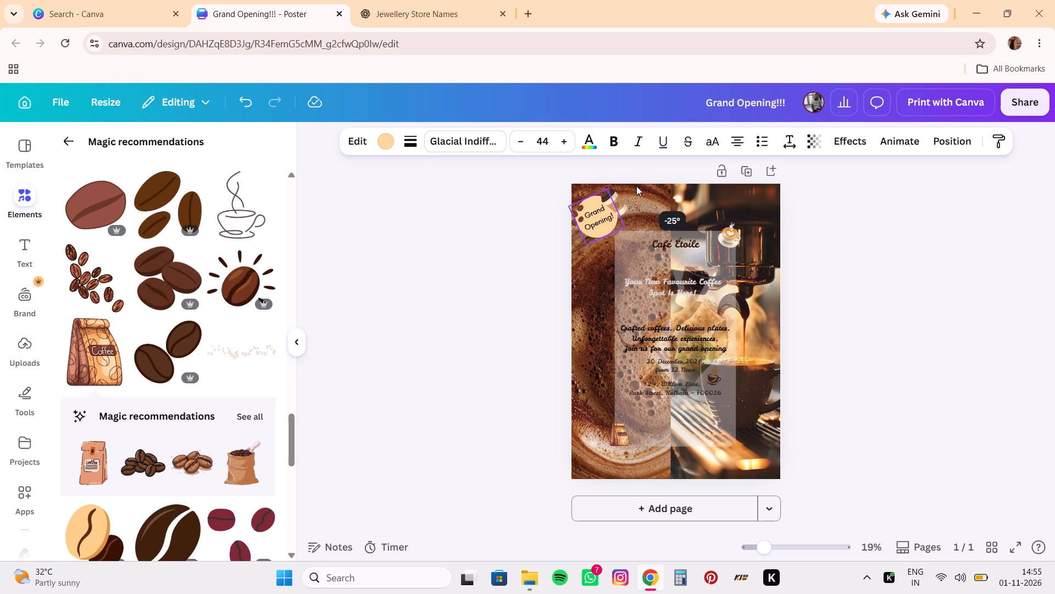
drag(636, 186, 634, 184)
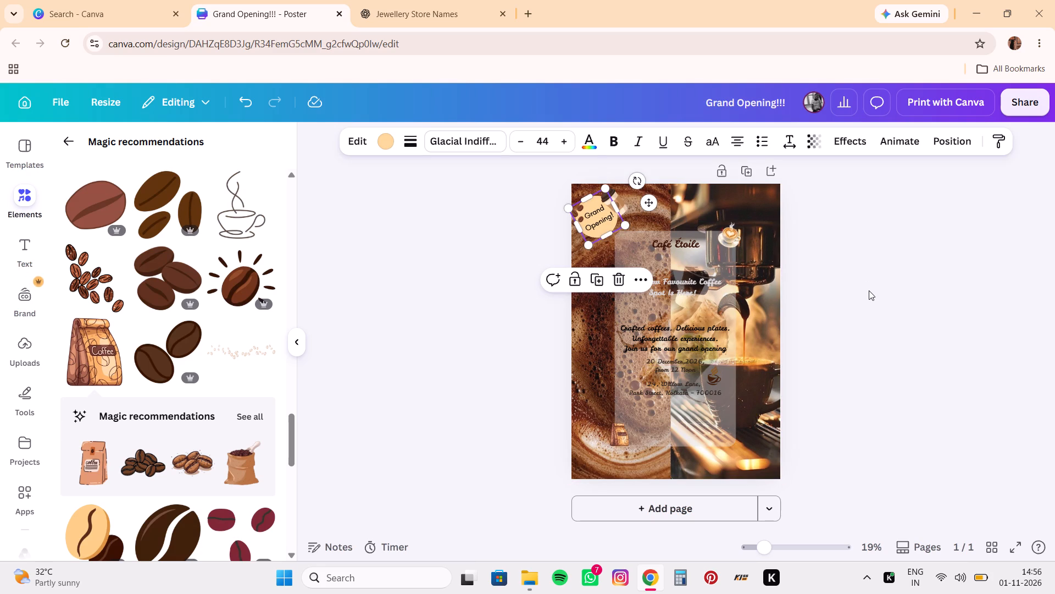
click(869, 290)
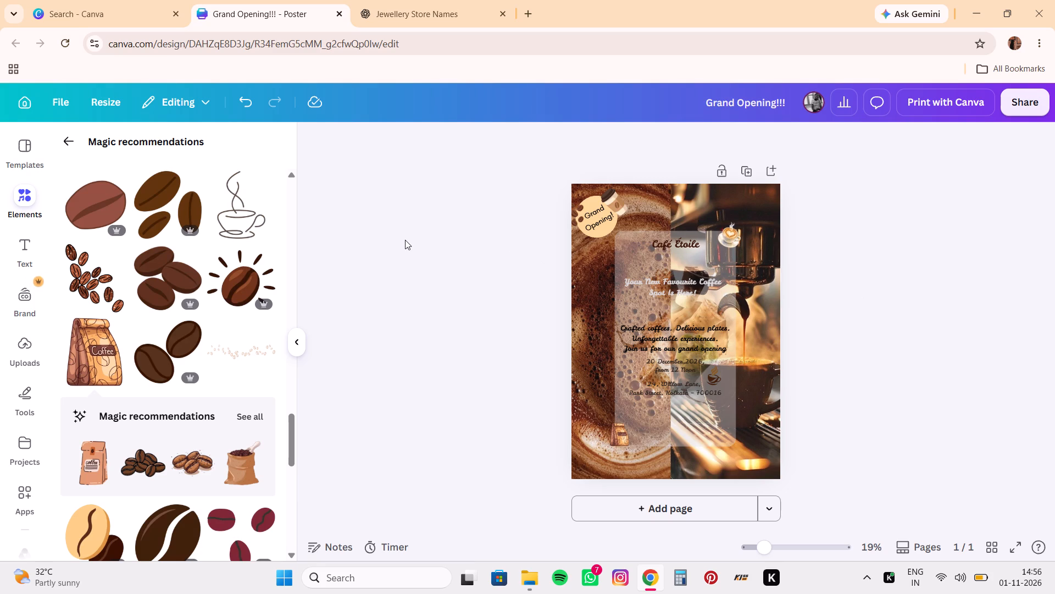
Save the poster and close the "Jewellery Store Names" and "Grand Opening!!!" browser tabs.
key(ctrl+s)
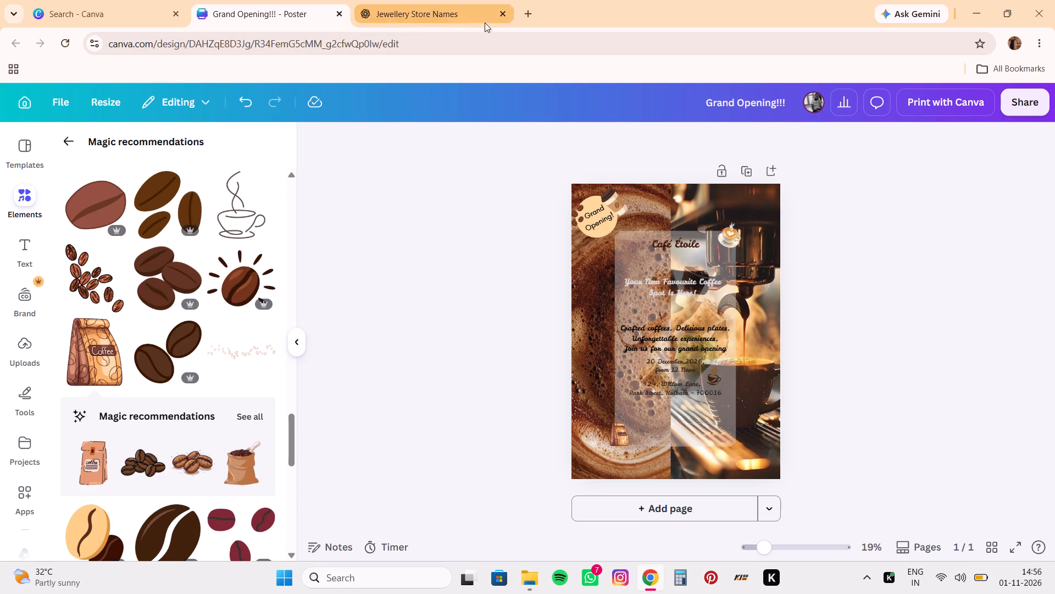
click(502, 13)
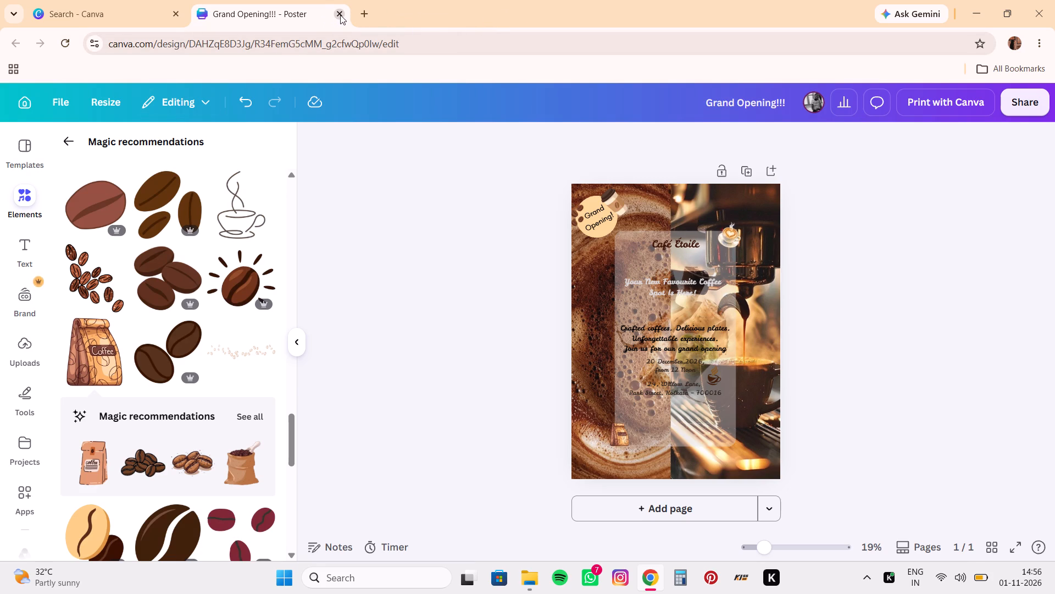
click(341, 15)
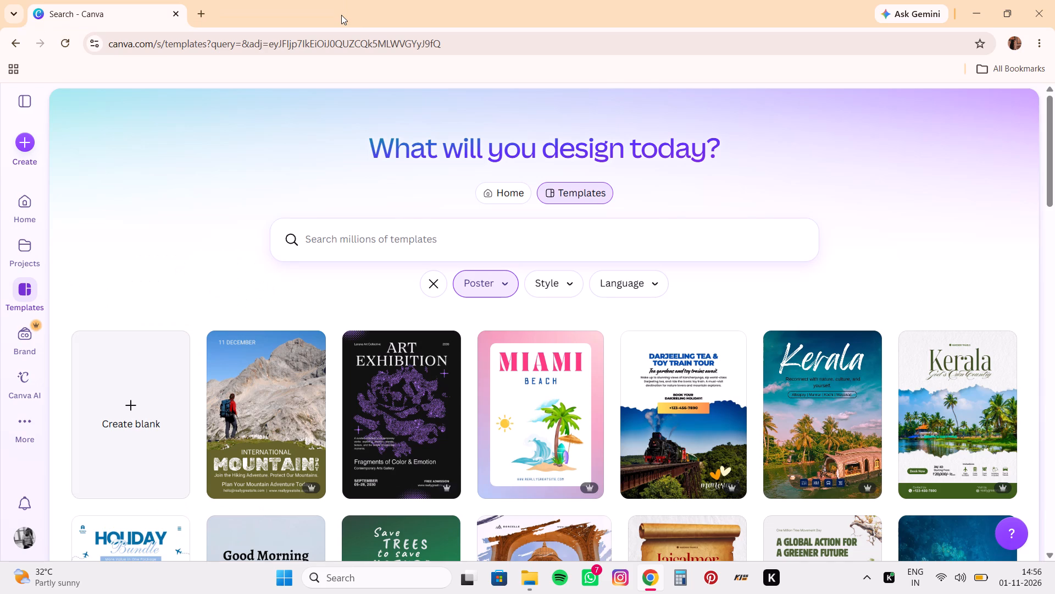